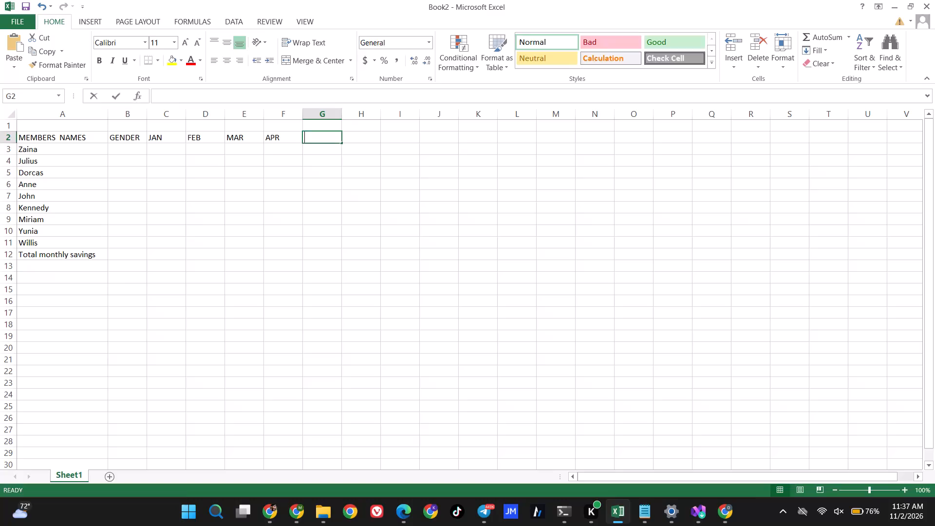
Complete the header row after MAY with JUN in H2 and TOTAL SAVINGS in I2.
key("Right")
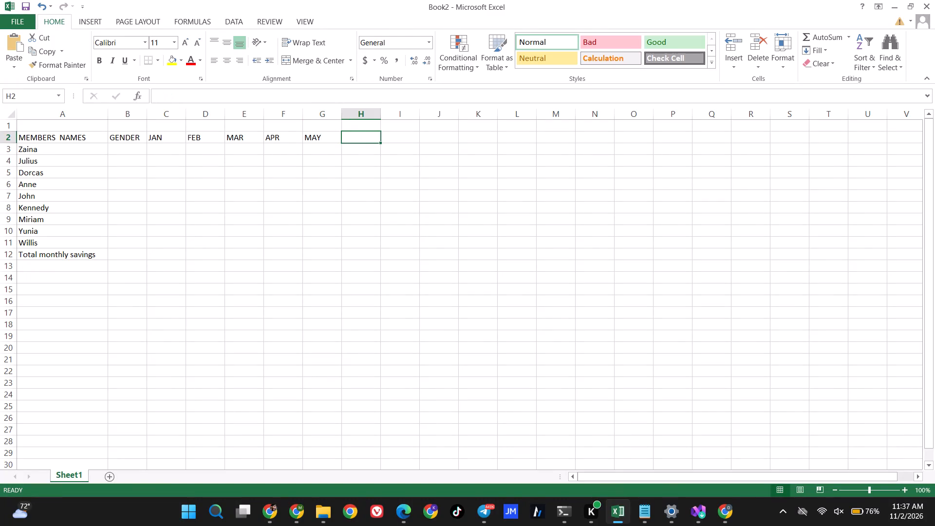
type("JUN")
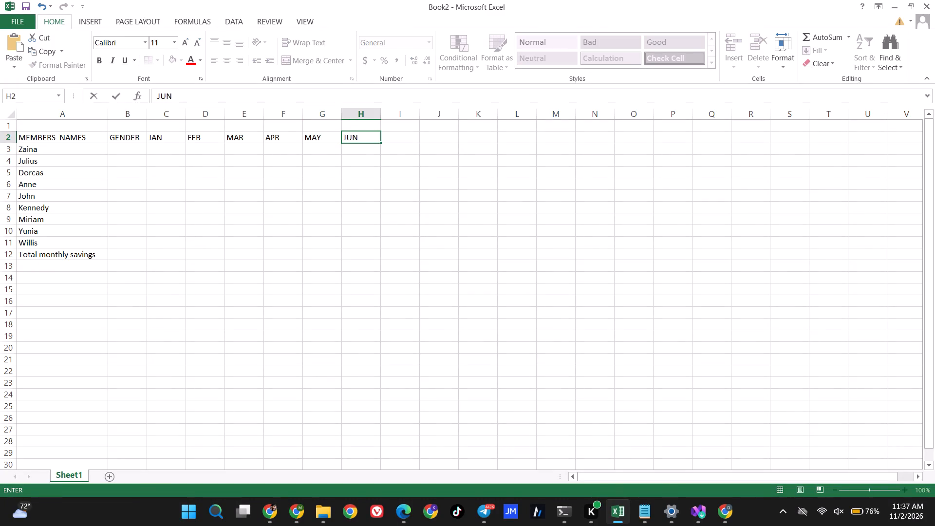
key("Right")
key("t")
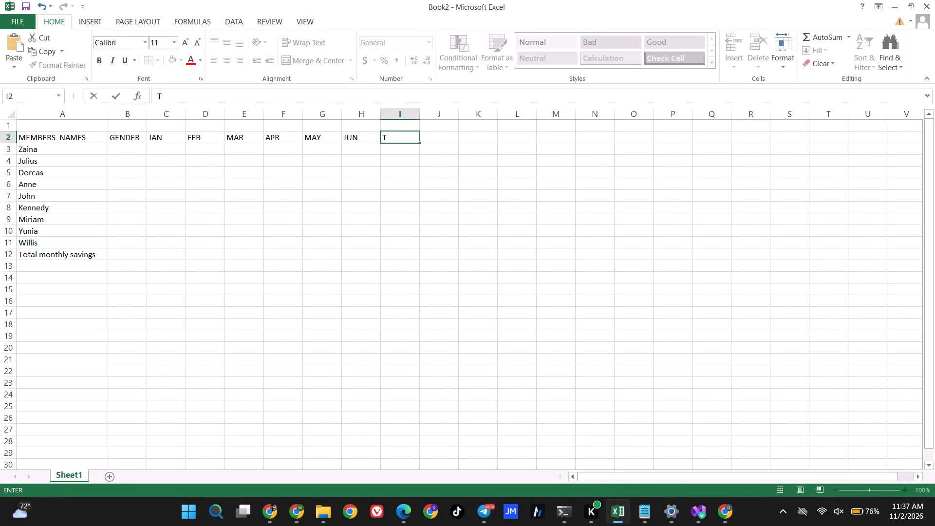
type("OTAL SAVINGS")
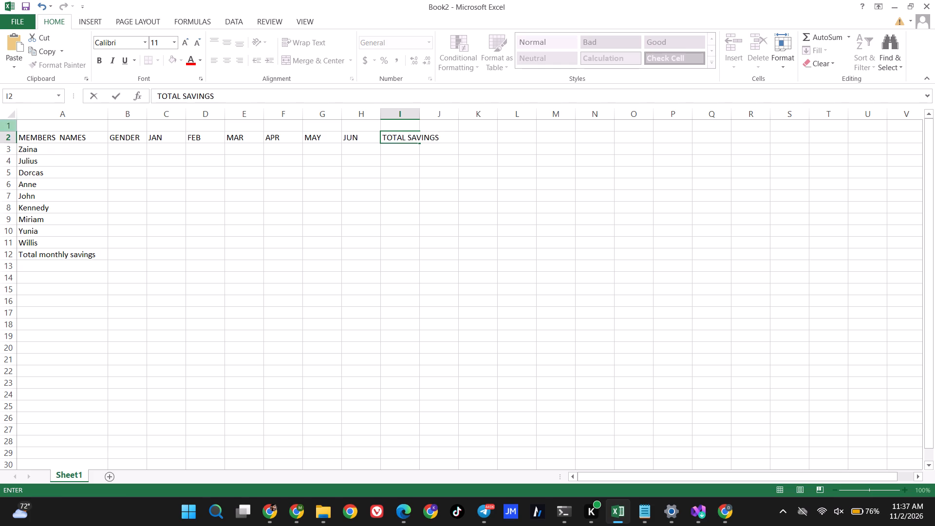
Fill the GENDER column from Zaina down to Willis with F, M, F, F, M, M, F, F, M.
left_click(125, 143)
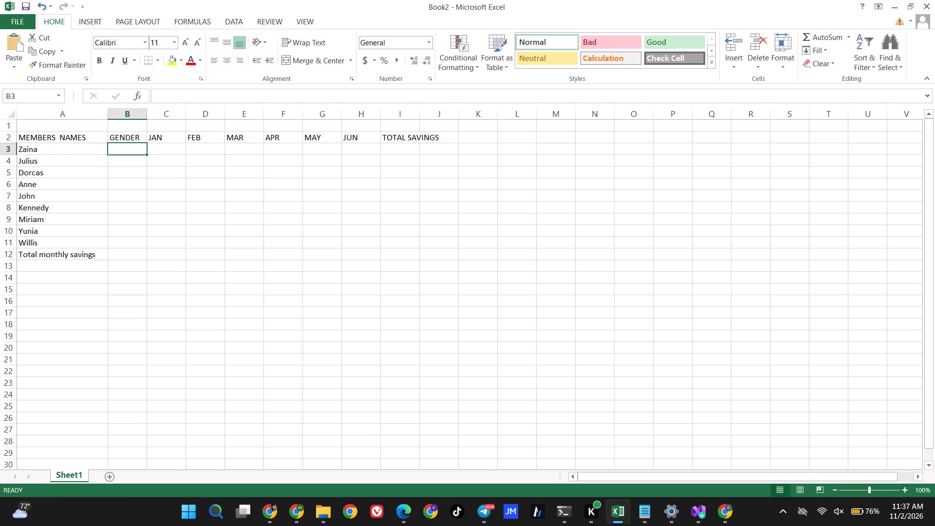
key("f")
key("Down")
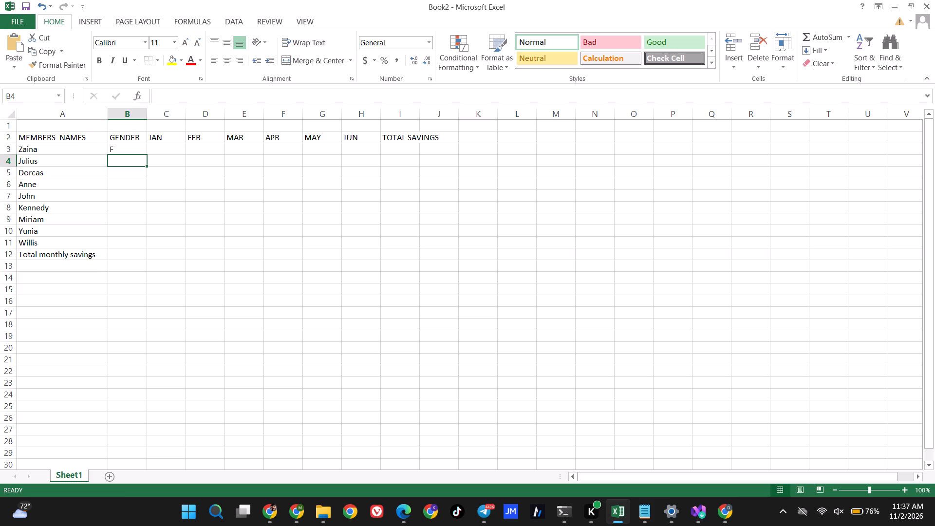
key("m")
key("Down")
key("f")
key("Down")
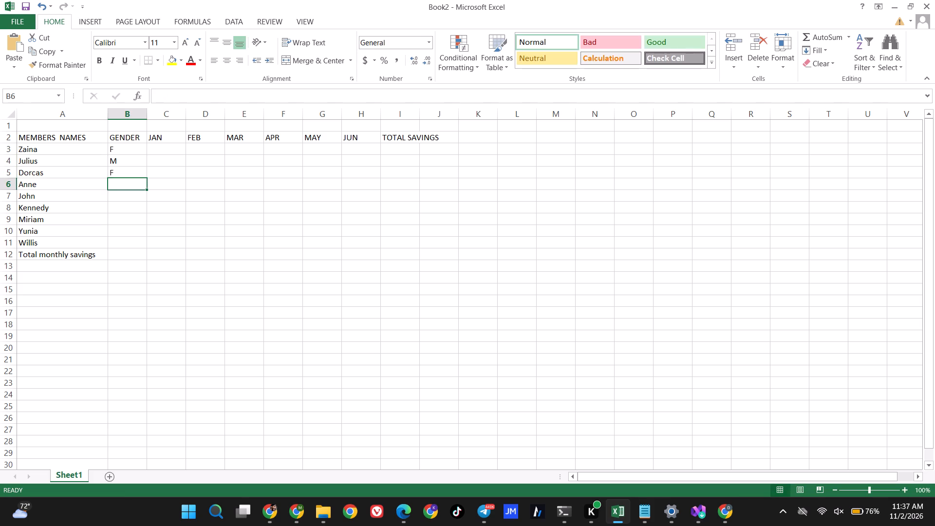
key("f")
key("Down")
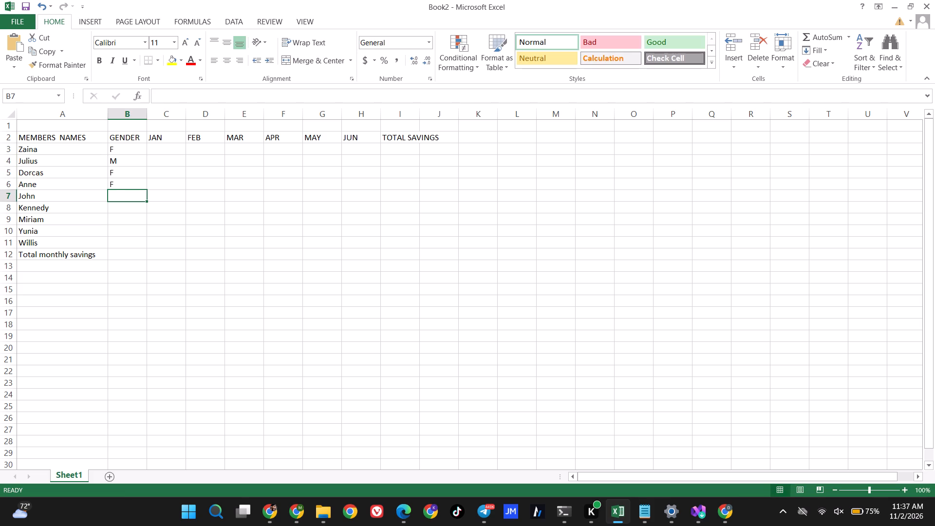
key("m")
key("Down")
key("m")
key("Down")
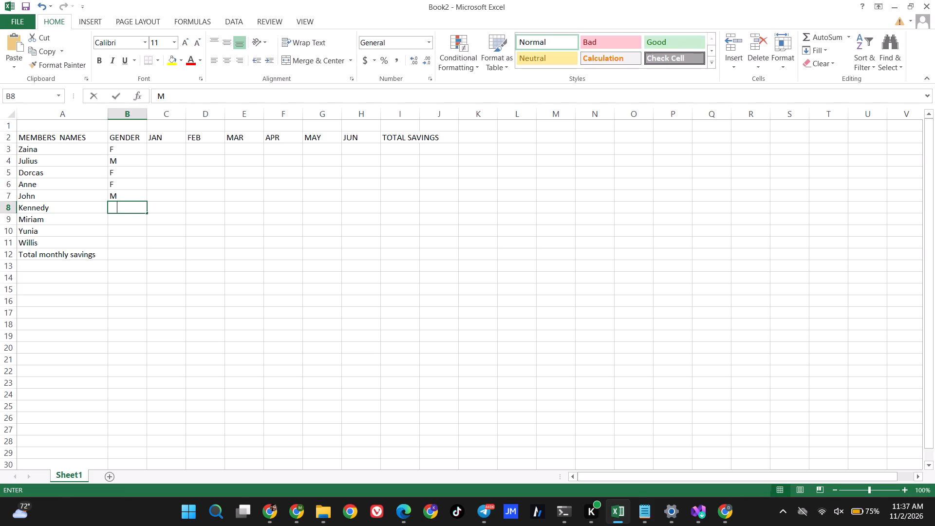
key("f")
key("Down")
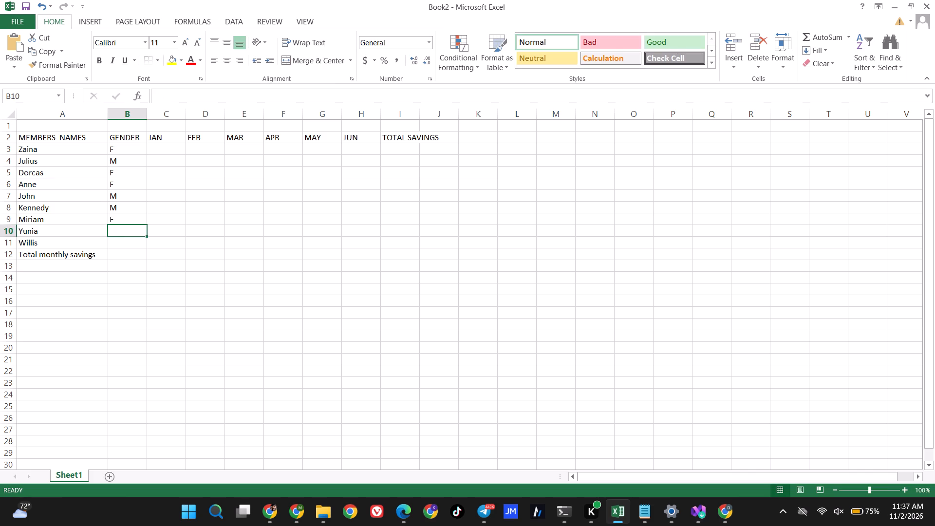
key("f")
key("Down")
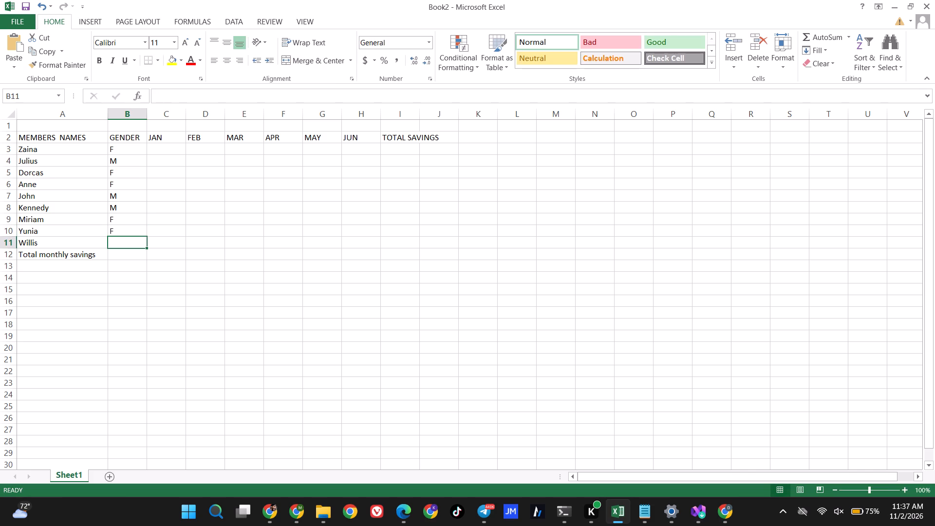
key("m")
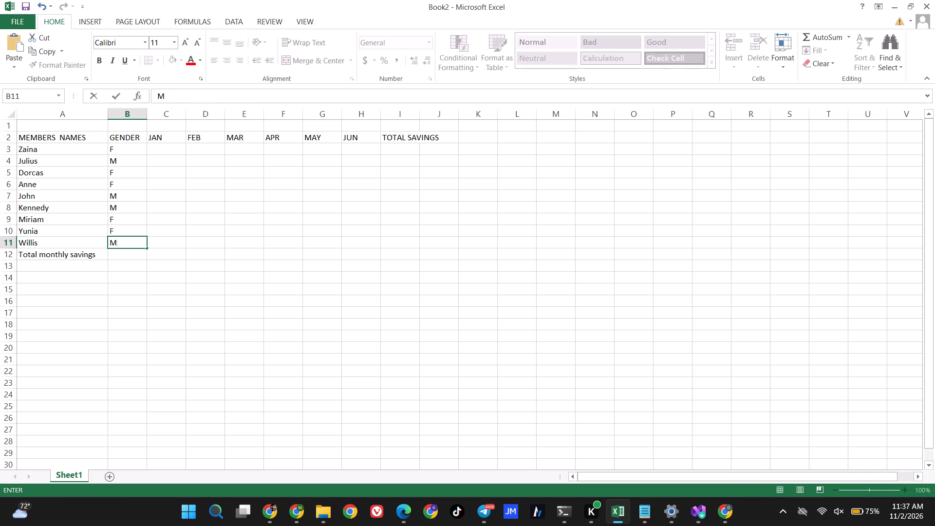
Enter the JAN savings from Zaina down to Willis: 500, 1000, 1500, 1000, 700, 2000, 3000, 1200, 3000.
left_click(163, 149)
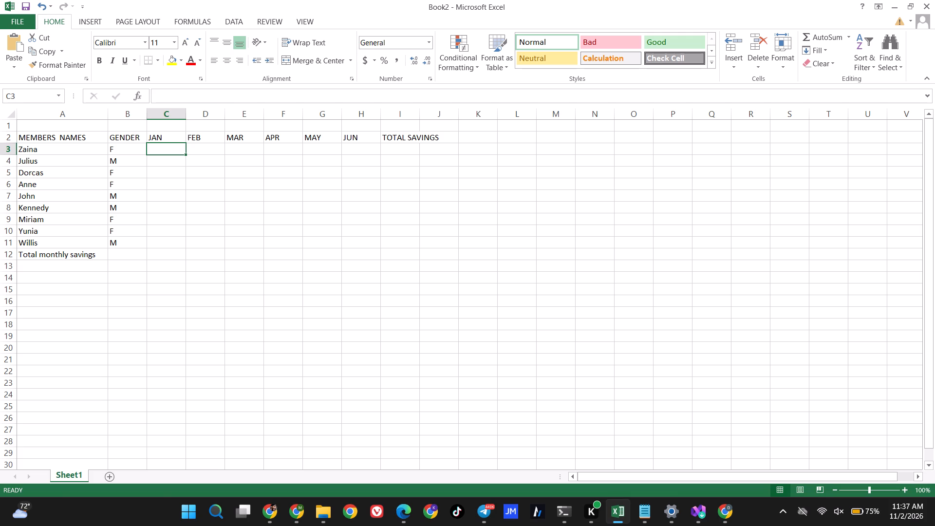
type("500")
key("Down")
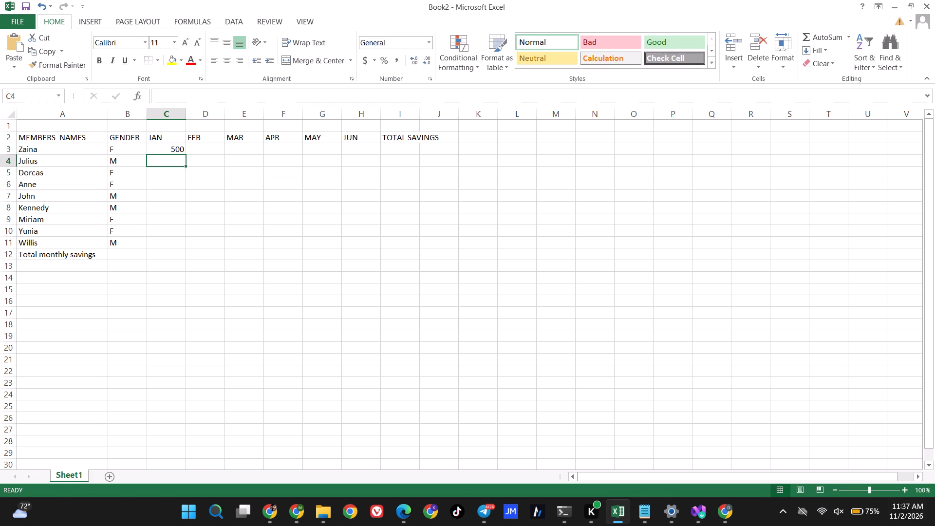
type("1000")
key("Down")
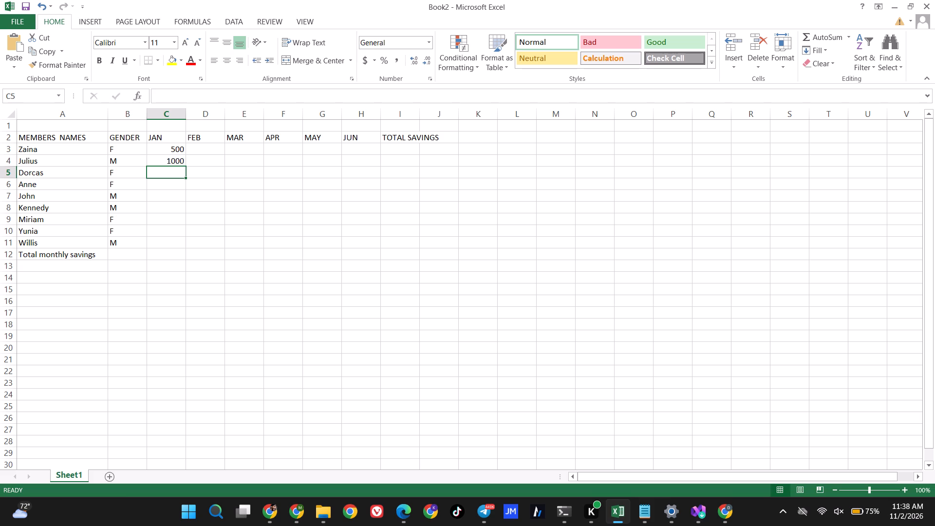
type("1500")
key("Down")
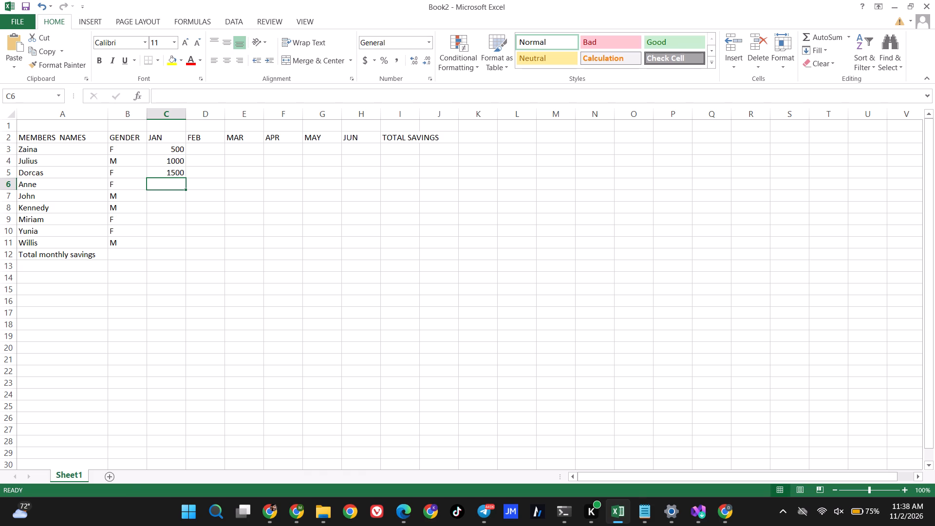
type("1000")
key("Down")
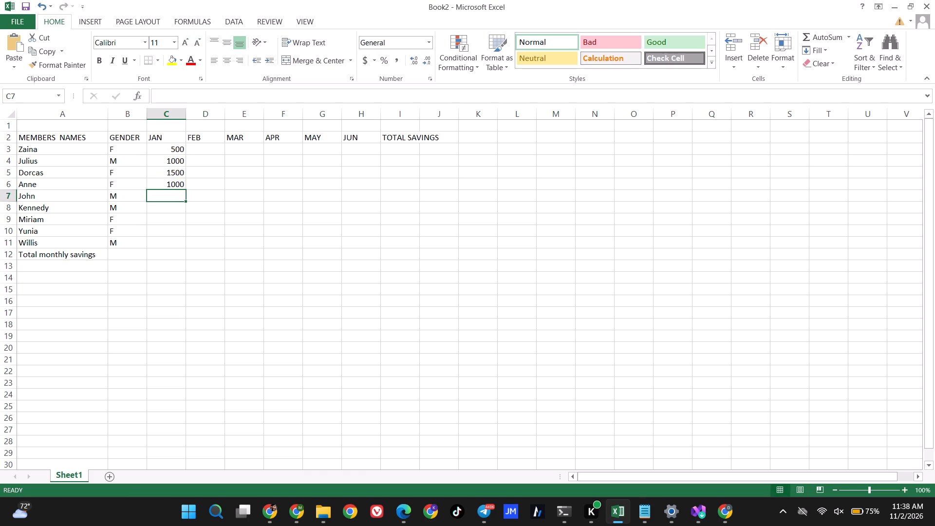
type("700")
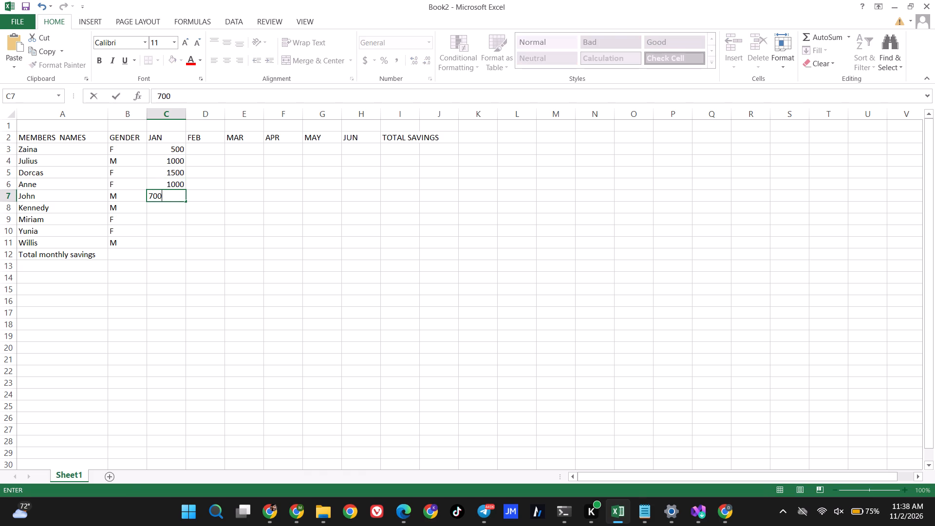
key("Down")
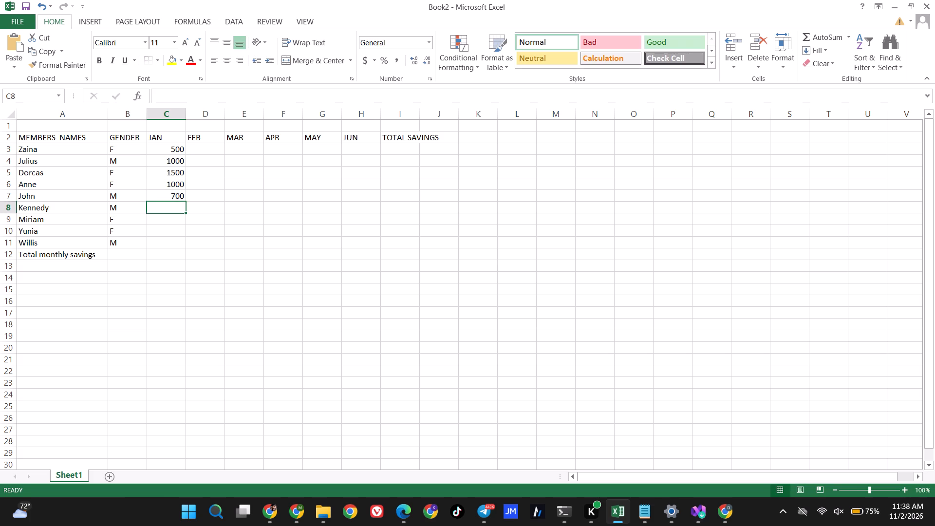
type("2000")
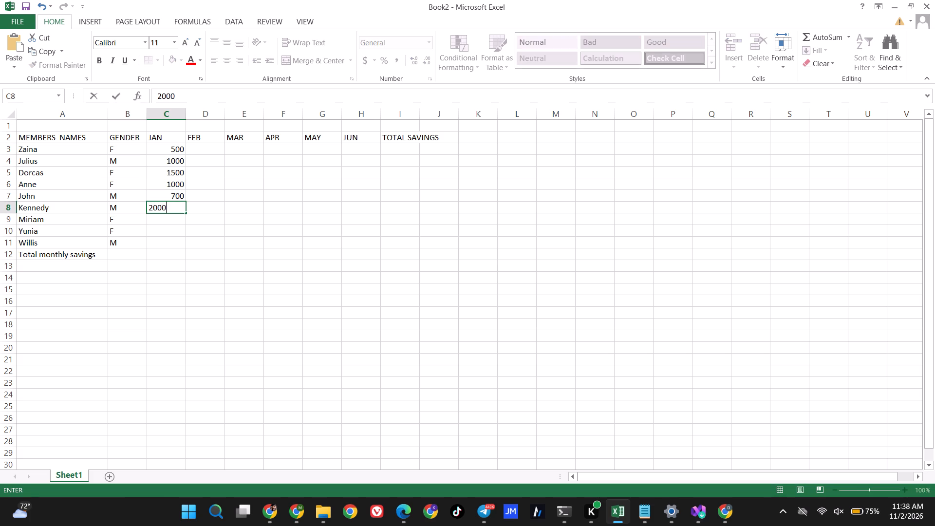
key("Down")
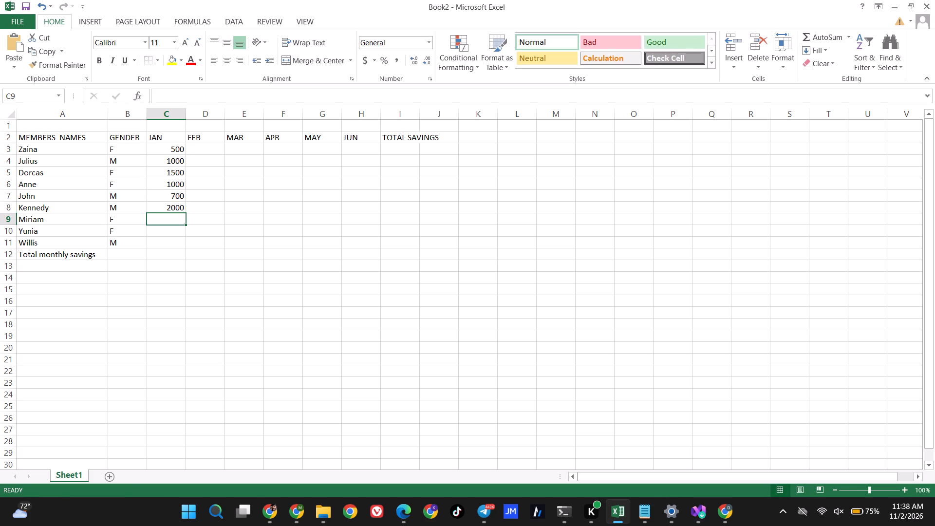
type("3000")
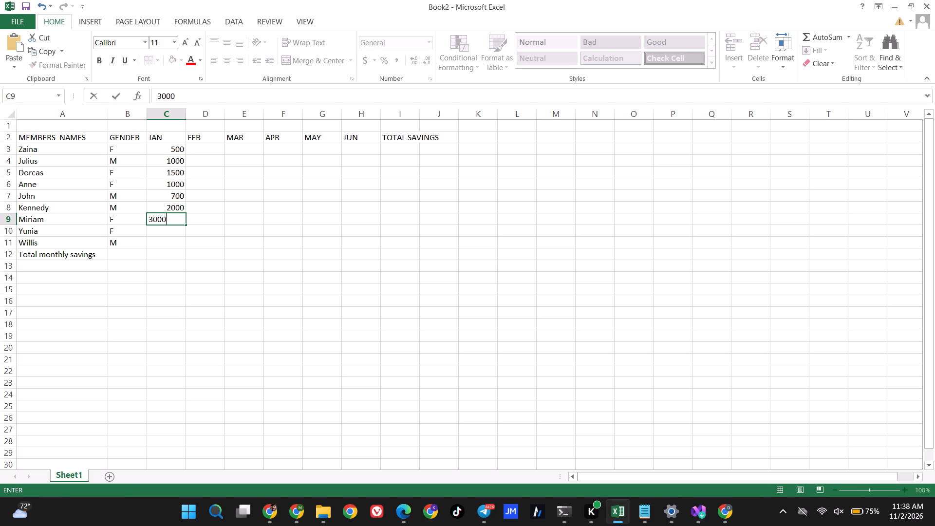
key("Down")
type("1200")
key("Down")
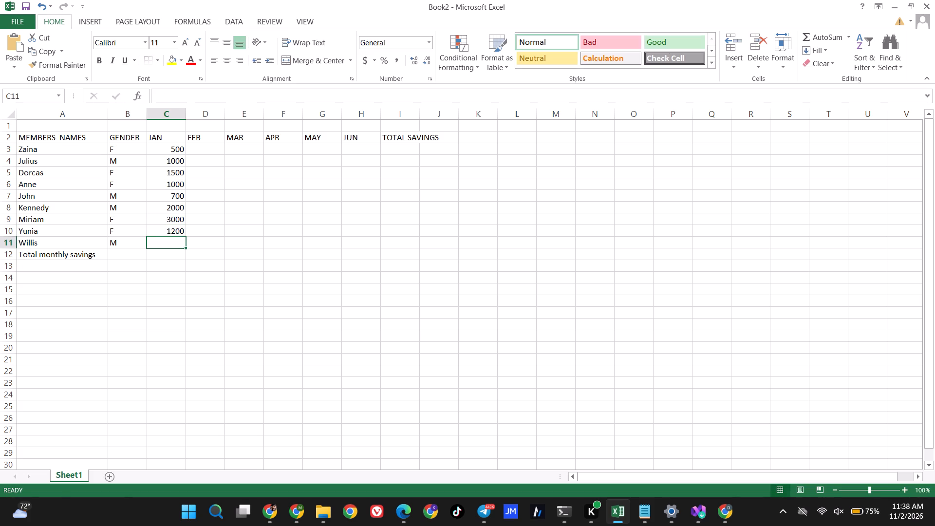
type("3000")
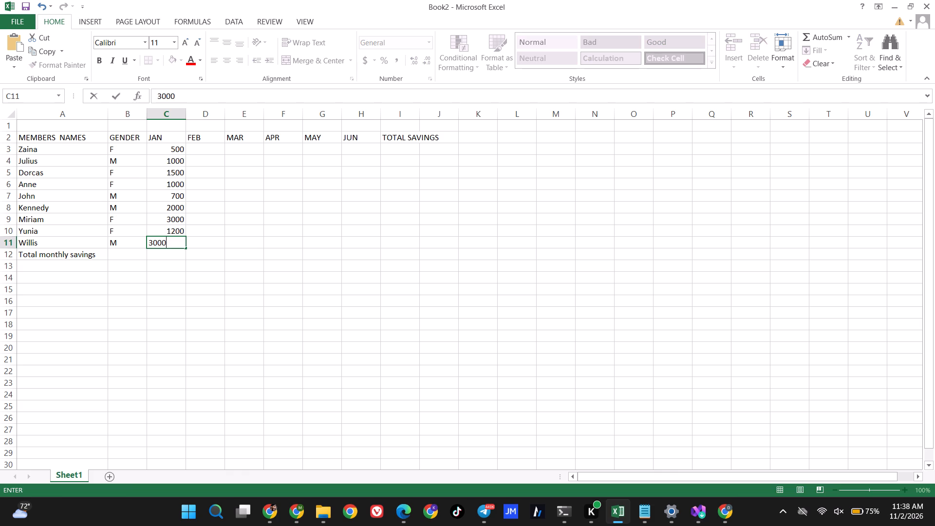
Enter the FEB savings: Zaina 1000, Julius 2000, Dorcas 1000, Anne 2000, John 1000, Miriam 100, Yunia 500, Willis 600, leaving Kennedy blank.
key("Right")
key("Up")
key("Up")
key("Up")
key("Up")
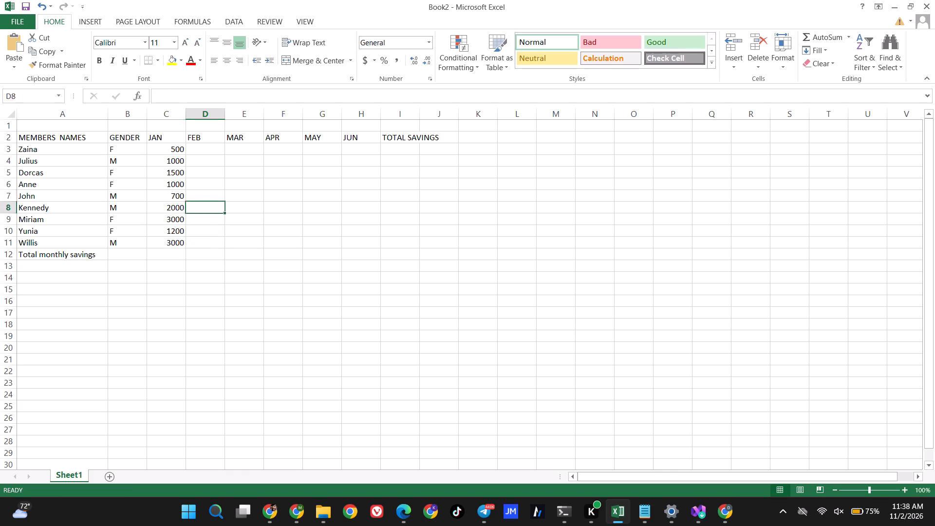
key("Up")
key("Up")
key("Up")
key("Up")
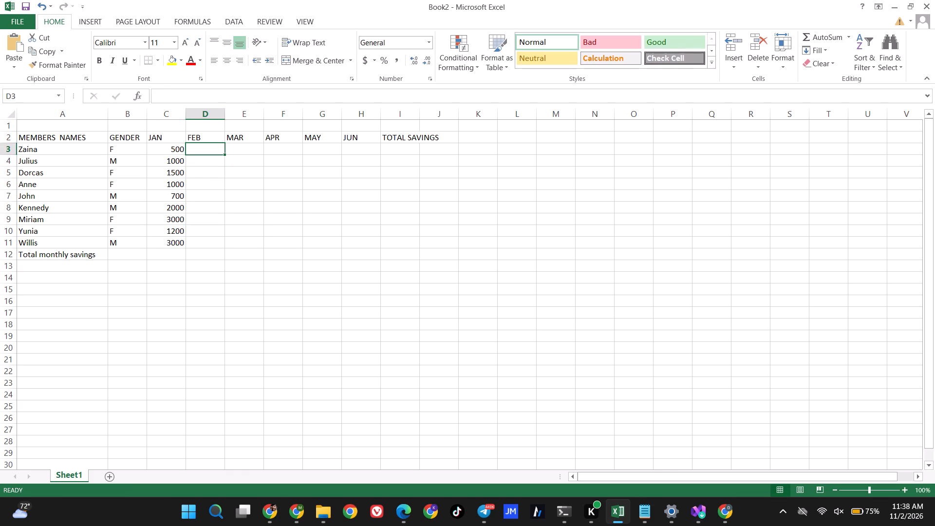
type("1000")
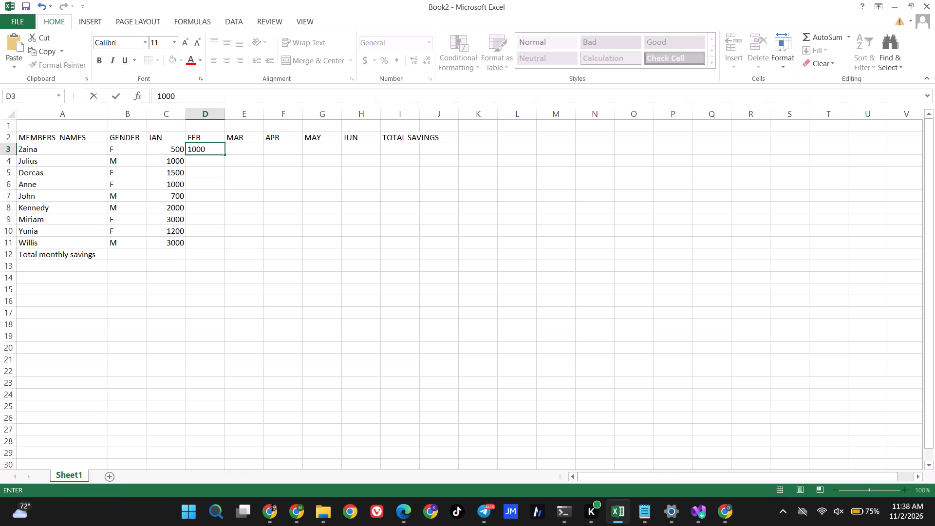
key("Down")
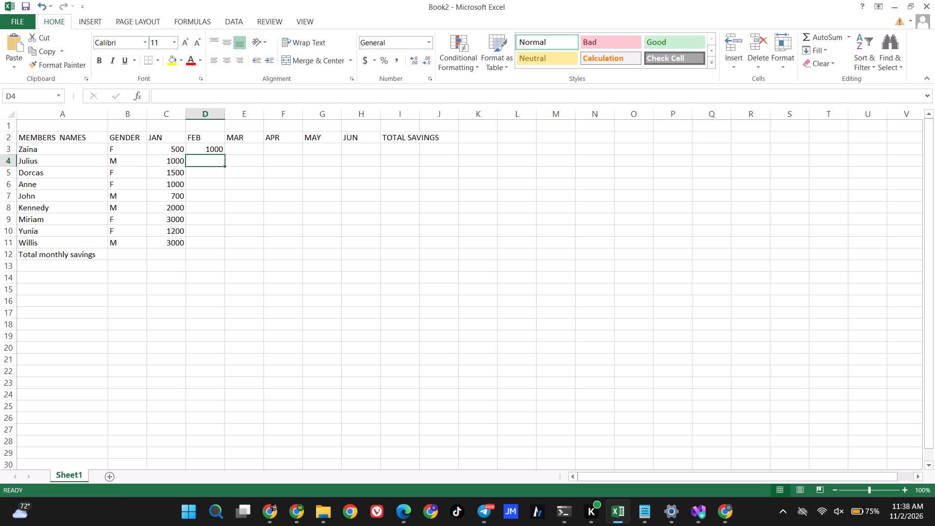
type("2000")
key("Down")
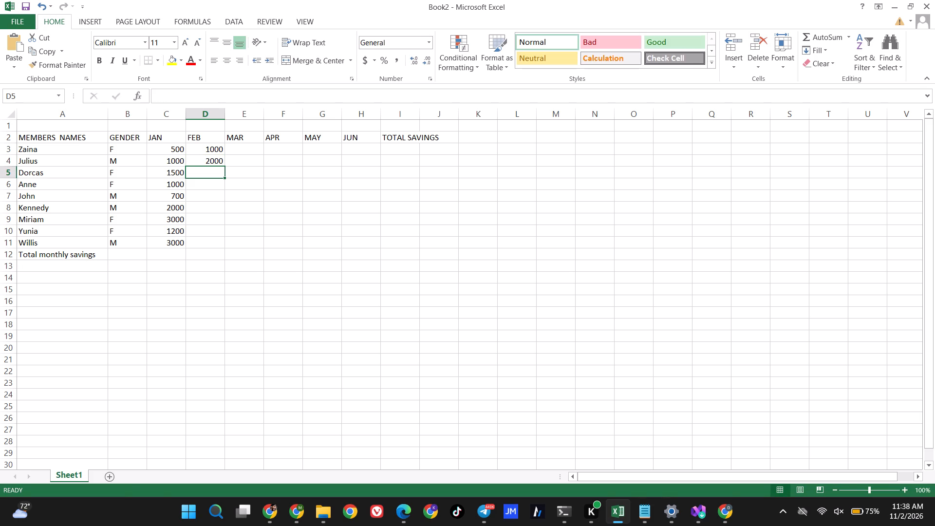
type("1000")
key("Down")
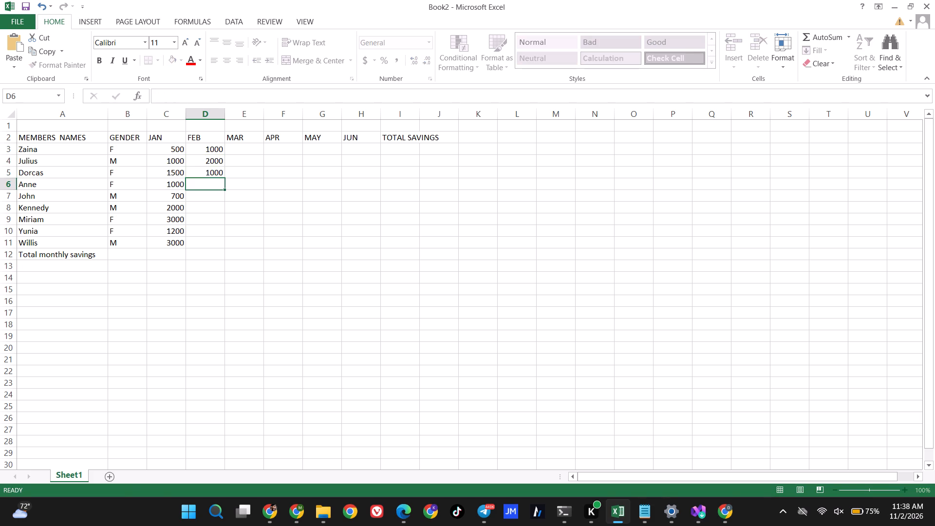
key("2")
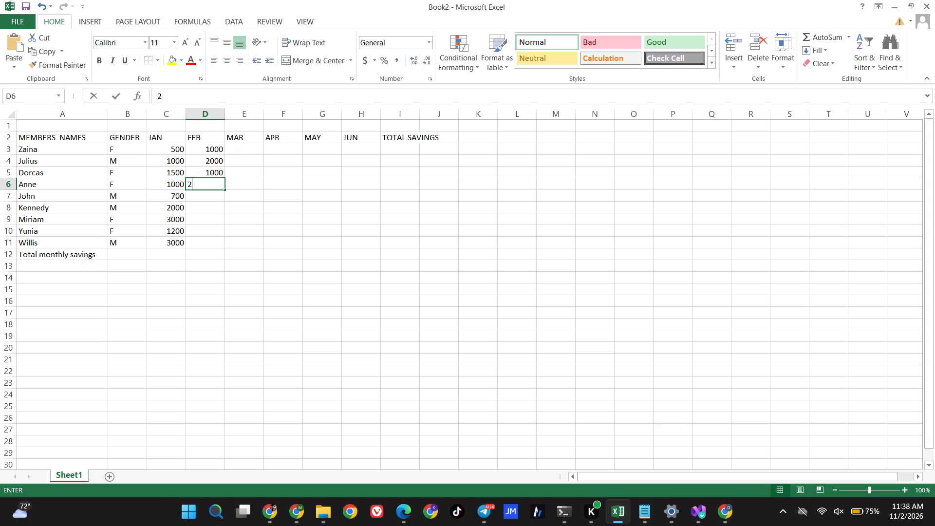
type("000")
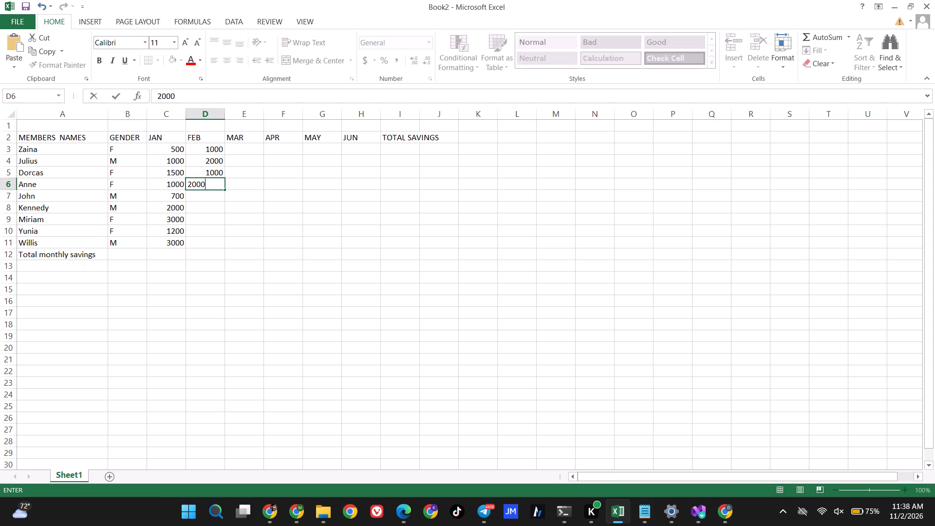
key("Down")
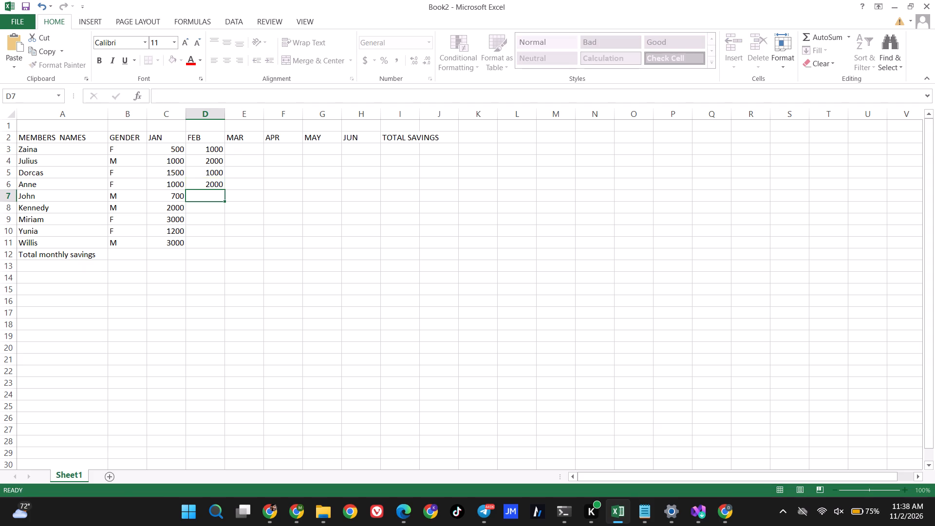
type("1000")
key("Down")
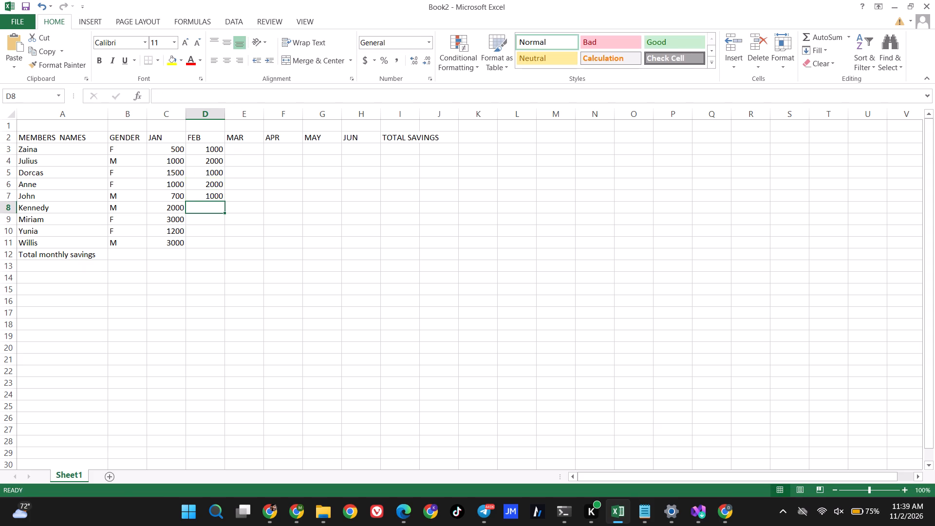
key("Down")
type("100")
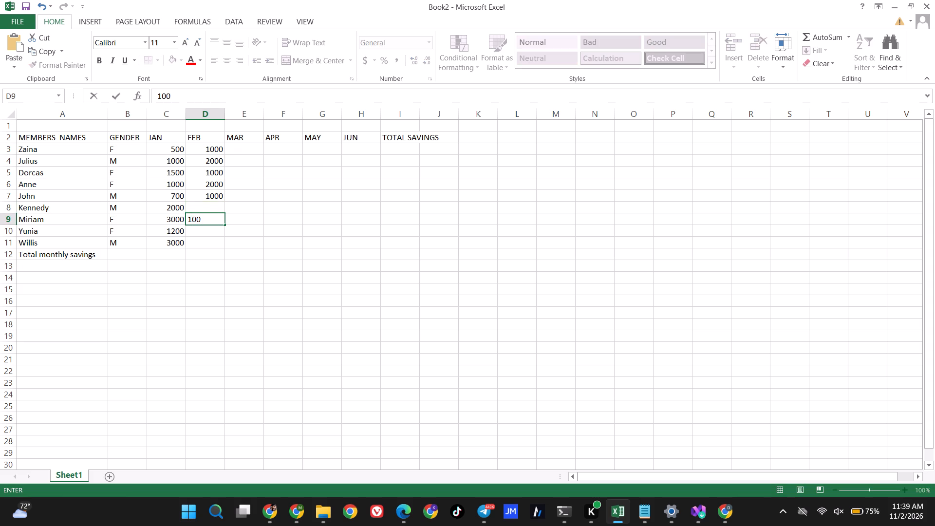
key("Down")
type("500")
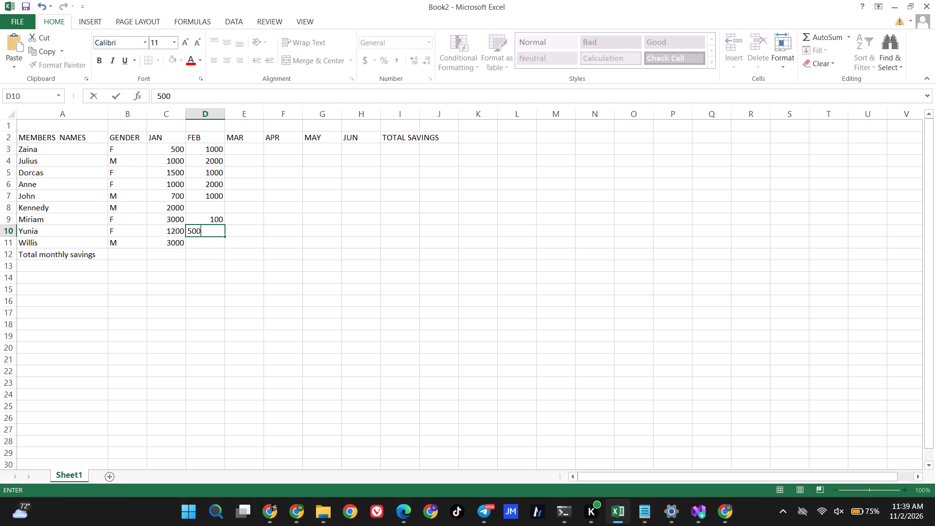
key("Down")
type("600")
Enter the MAR savings: Zaina 1000, Julius 500, Dorcas 1000, Anne 1000, John 750, Kennedy 600, Yunia 500, Willis 1900, leaving Miriam blank.
key("Right")
key("Up")
key("Up")
key("Up")
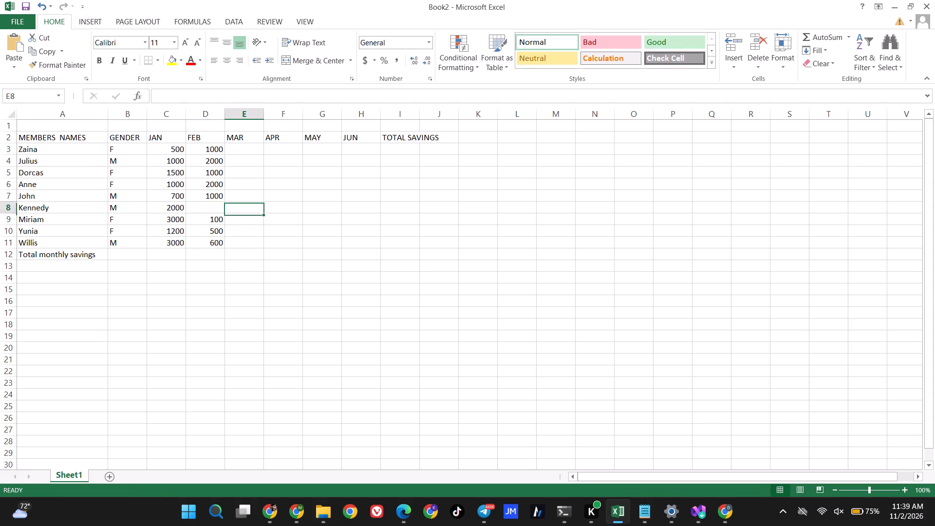
key("Up")
key("Up")
key("Up")
key("Up")
key("Up")
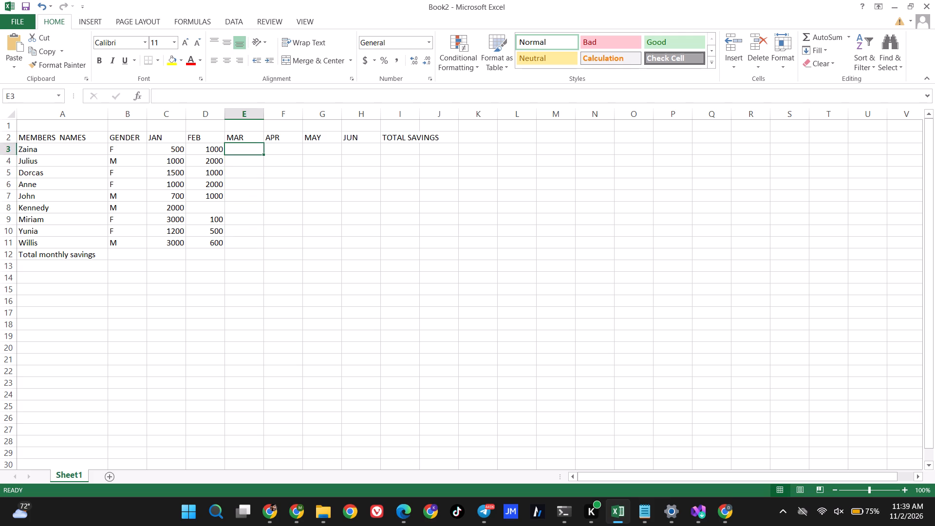
type("1000")
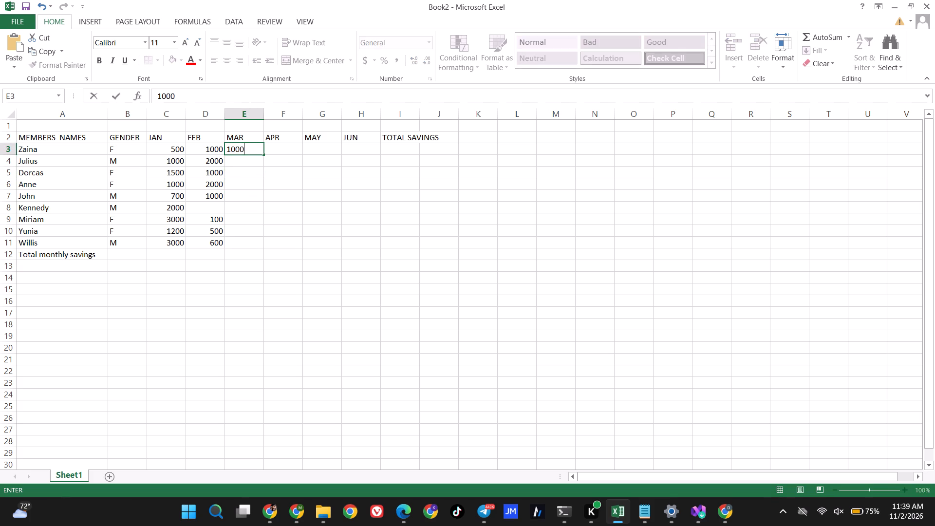
key("Down")
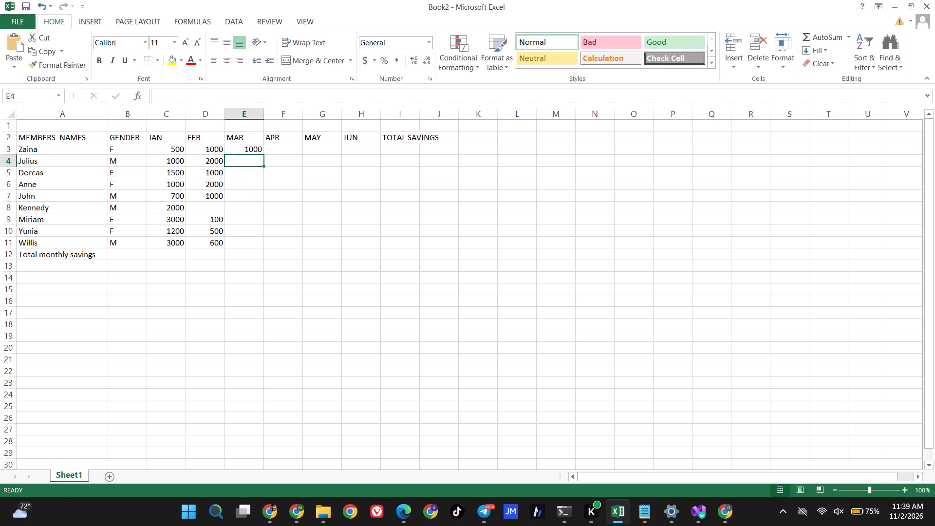
type("500")
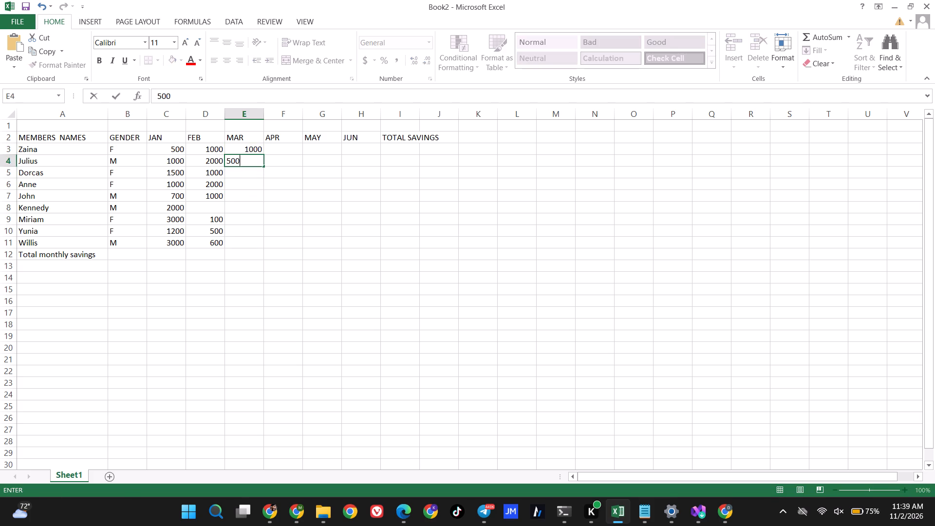
key("Down")
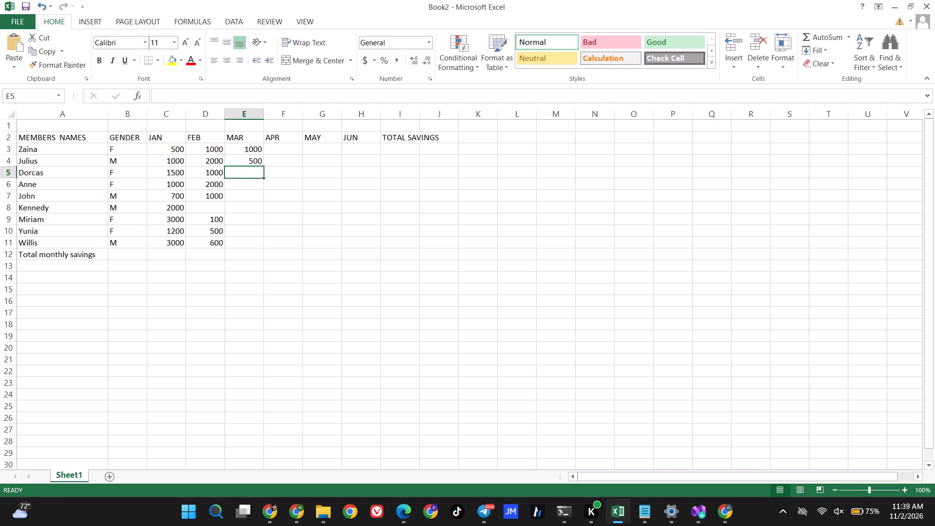
type("1000")
key("Down")
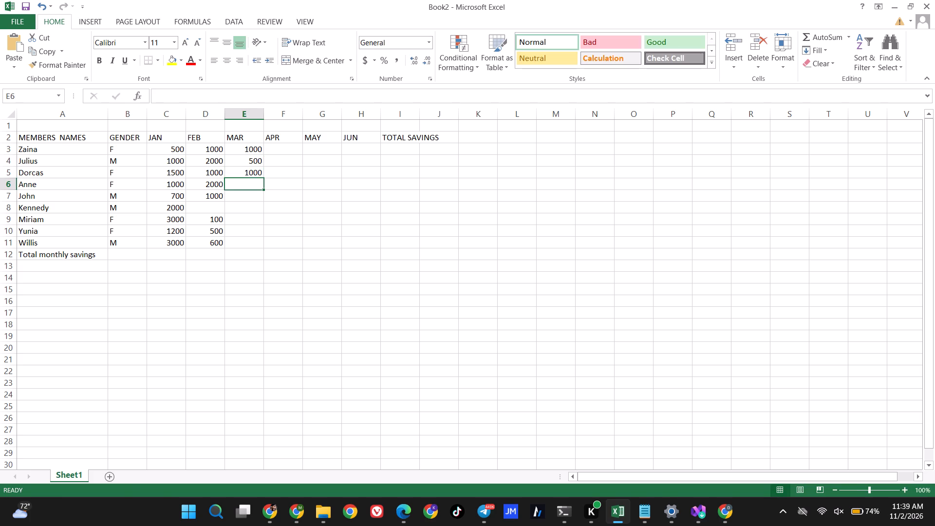
type("1000")
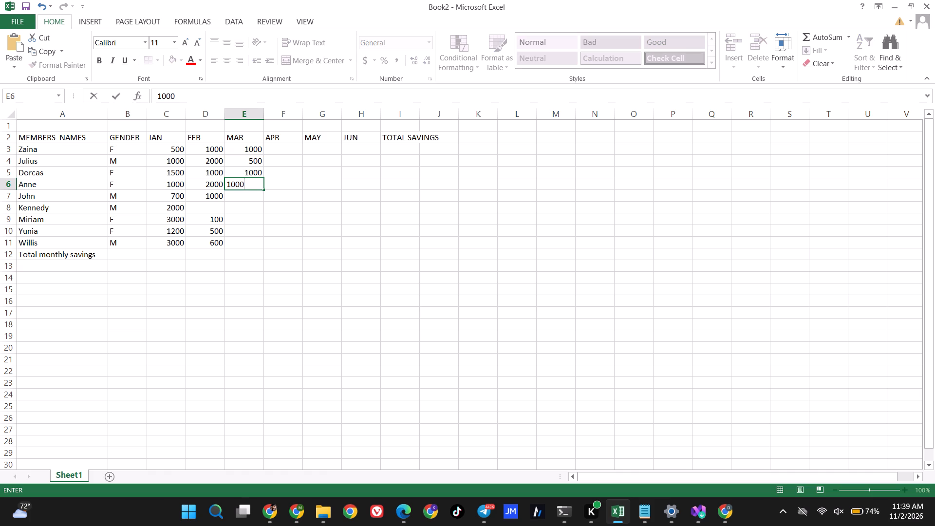
key("Down")
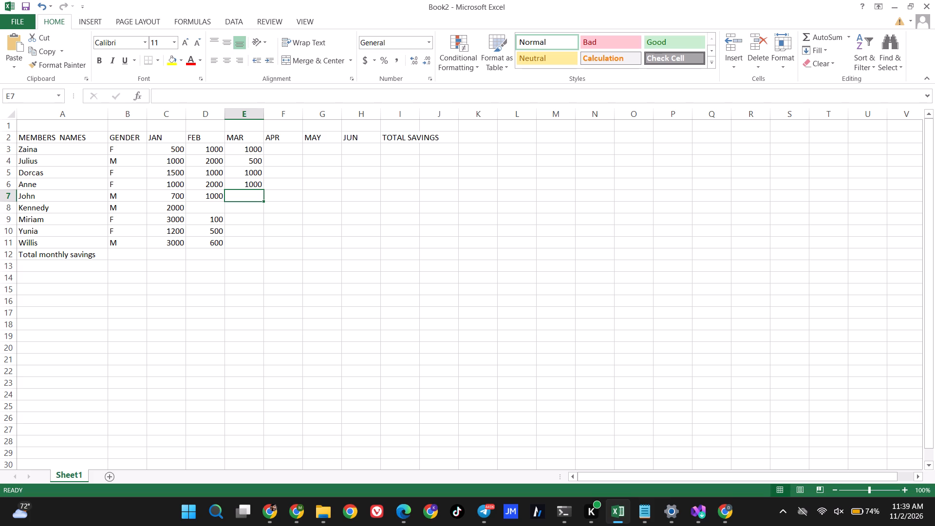
type("750")
key("Down")
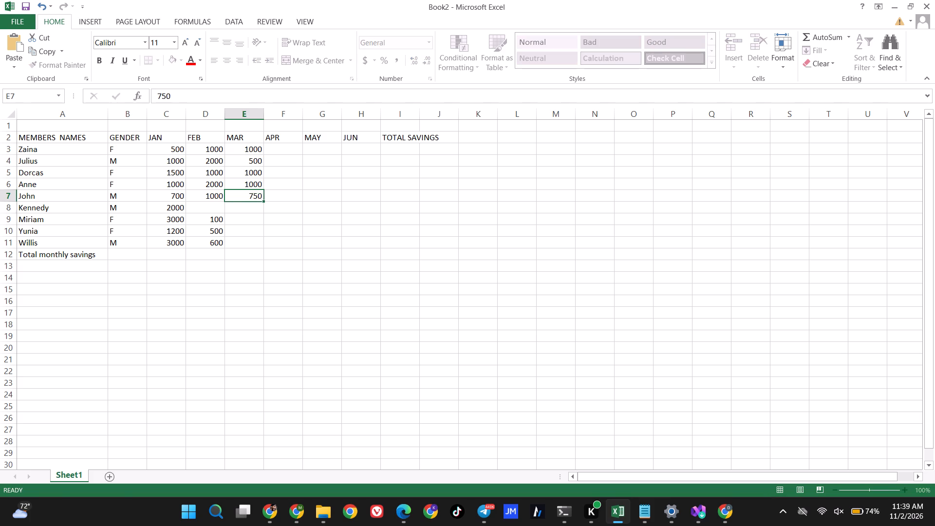
type("600")
key("Down")
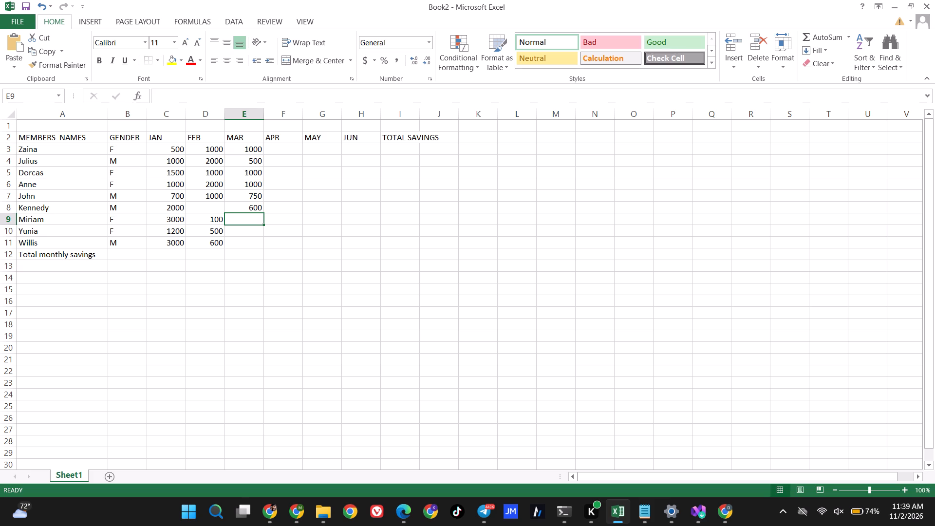
key("Down")
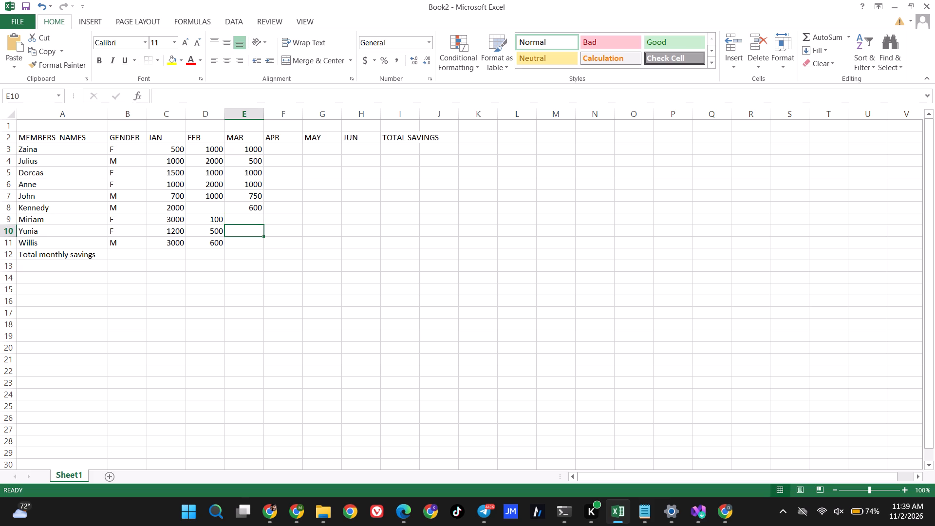
type("500")
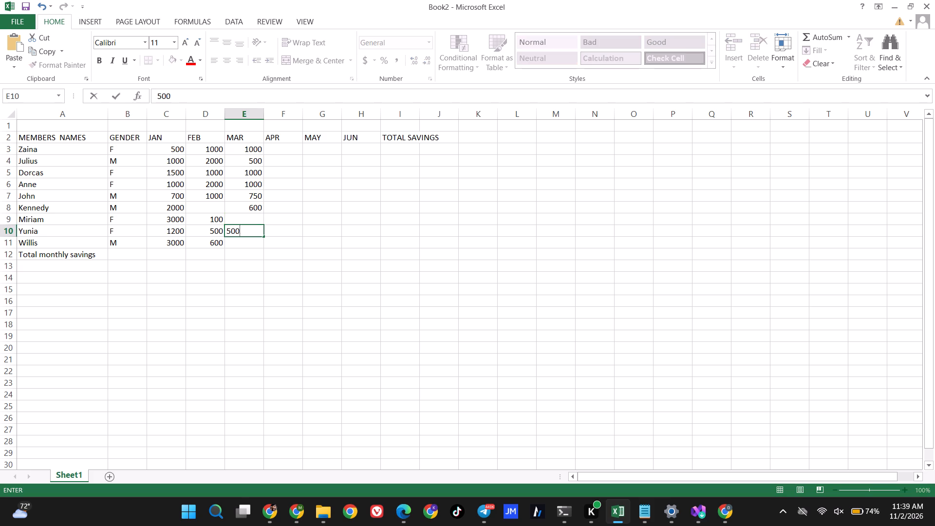
key("Down")
type("1900")
Enter the APR savings: Zaina 500, Dorcas 1500, Anne 750, John 950, Kennedy 1000, Yunia 1000, Willis 1300, leaving Julius and Miriam blank.
key("Right")
key("Up")
key("Up")
key("Up")
key("Up")
key("Up")
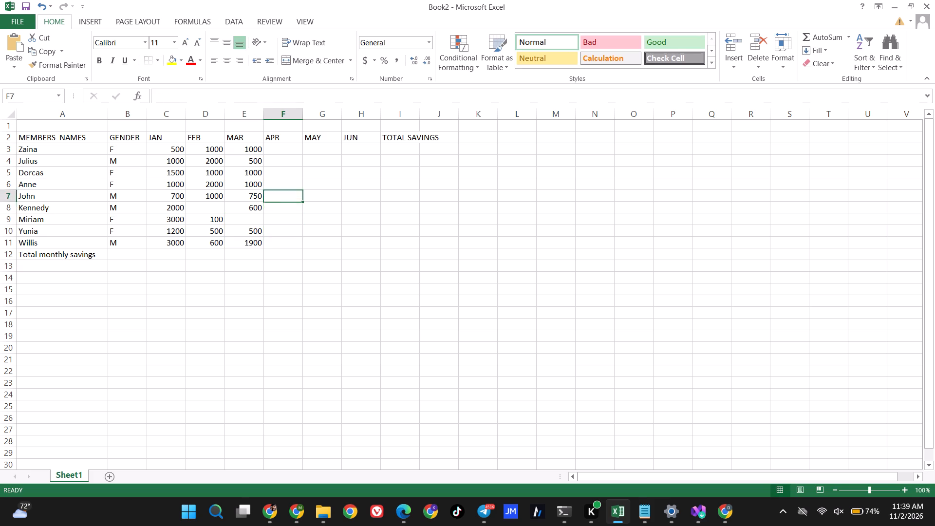
key("Up")
key("Up")
key("Up")
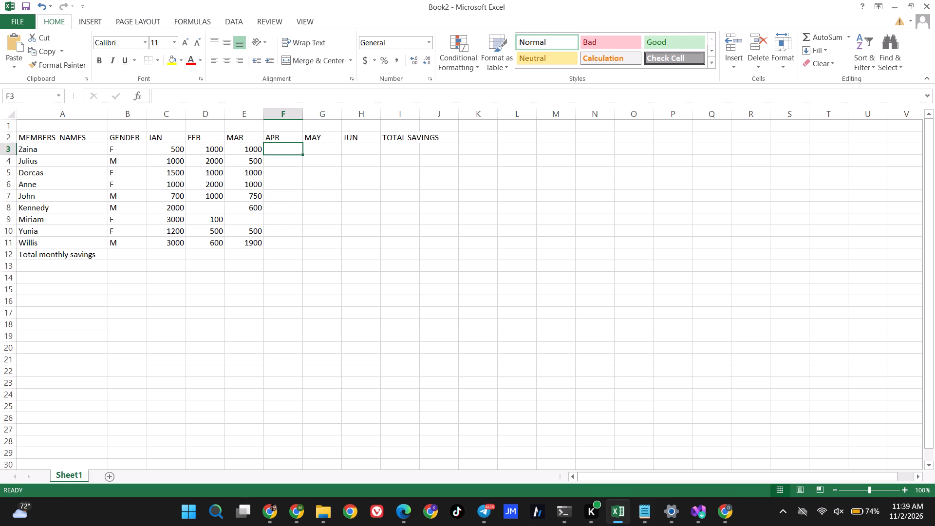
type("500")
key("Down")
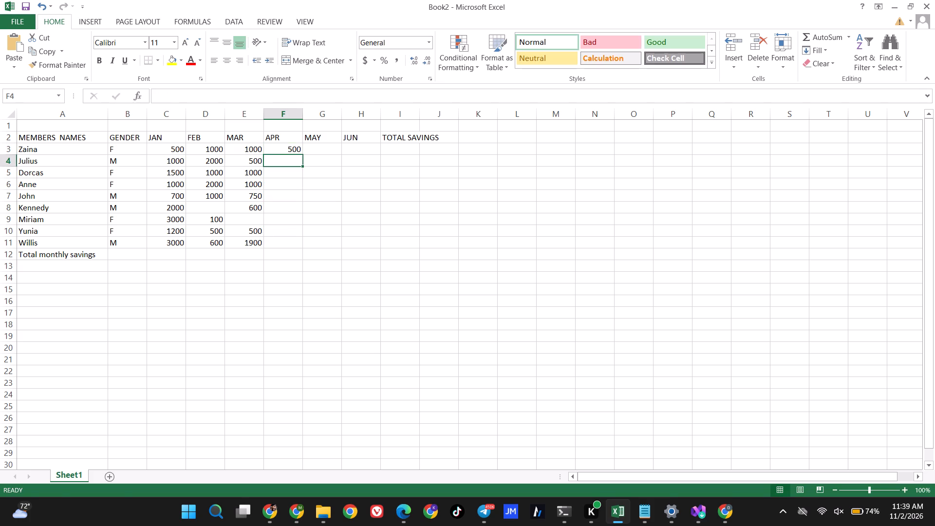
key("Down")
type("1500")
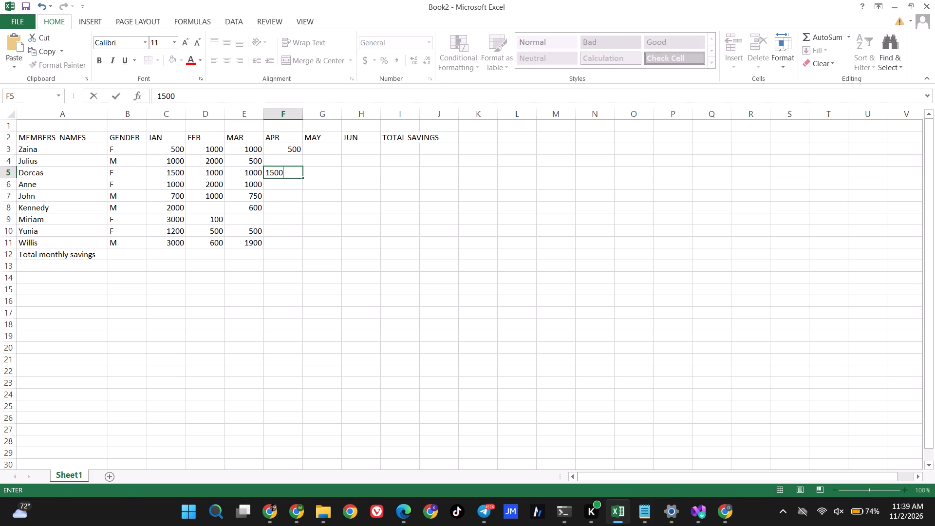
key("Down")
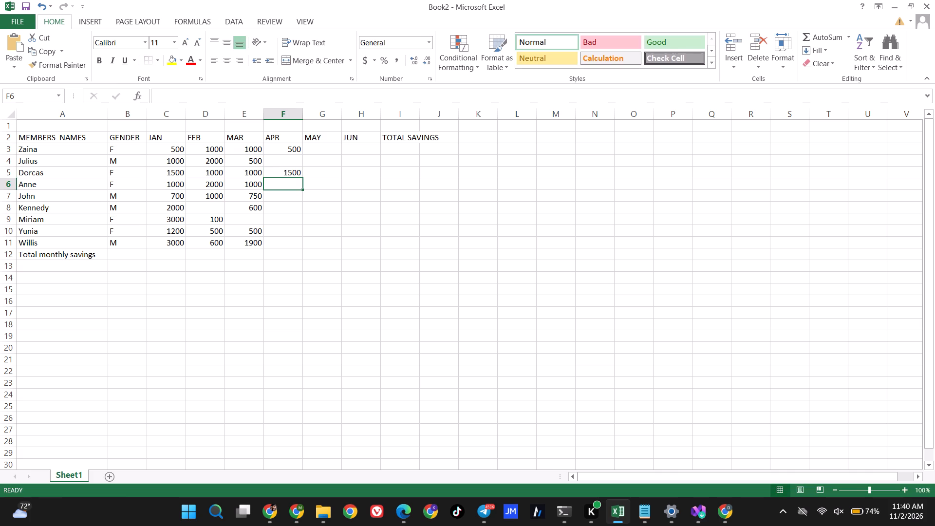
type("750")
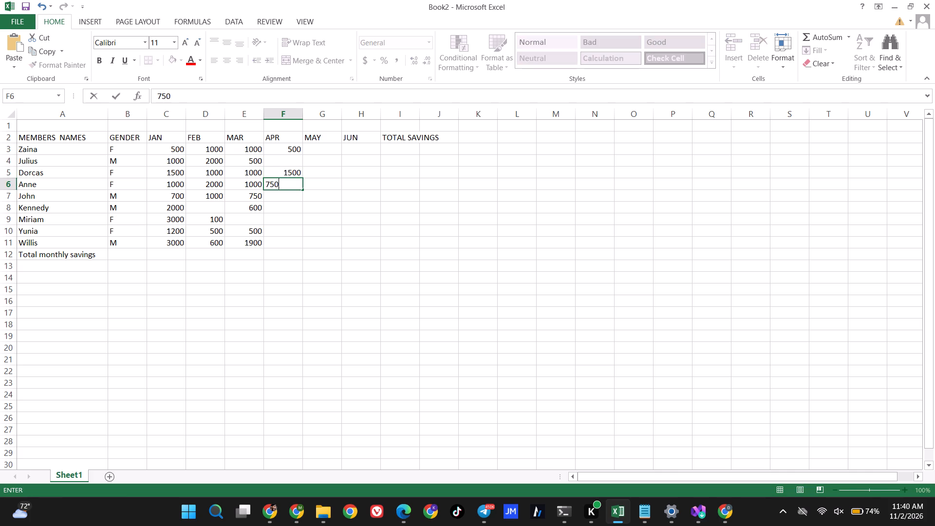
key("Down")
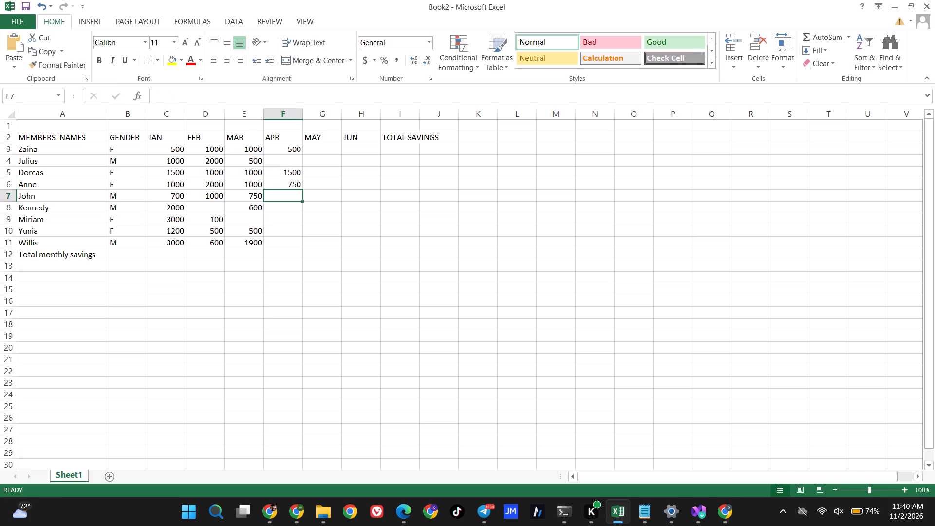
type("950")
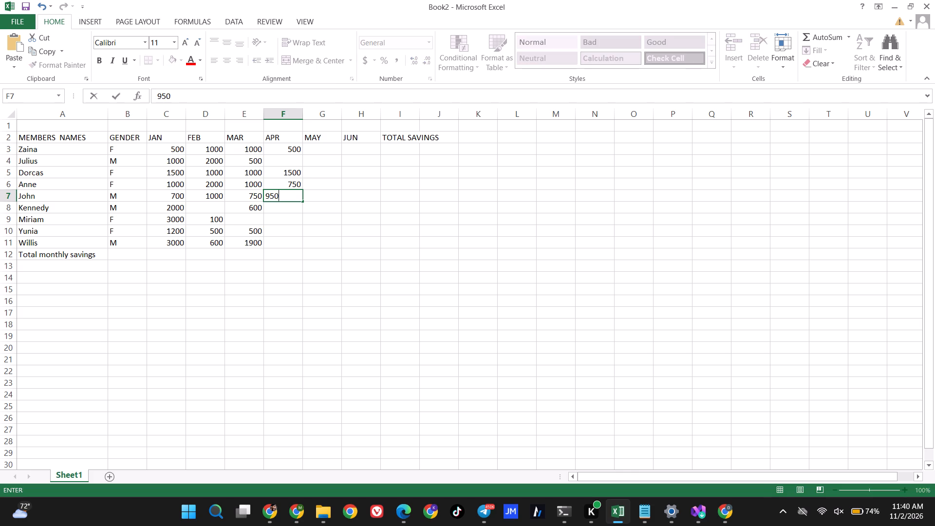
key("Down")
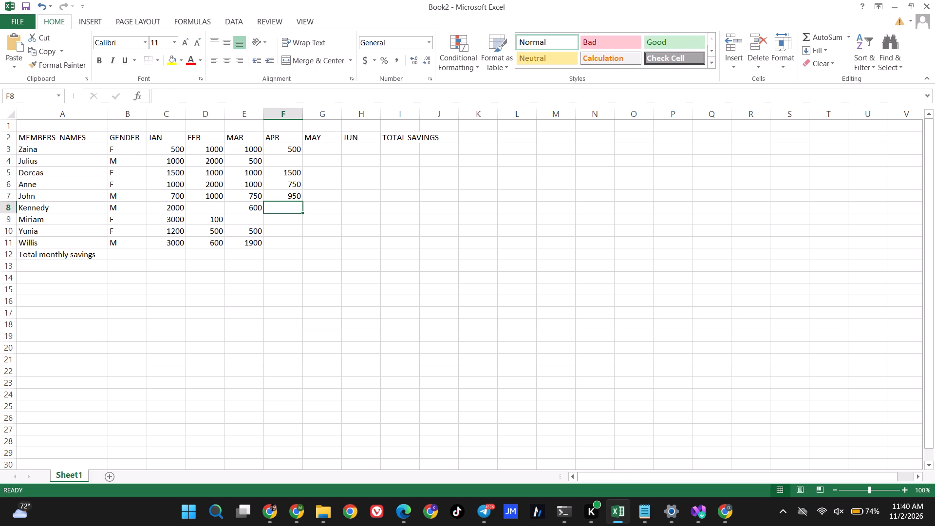
type("1000")
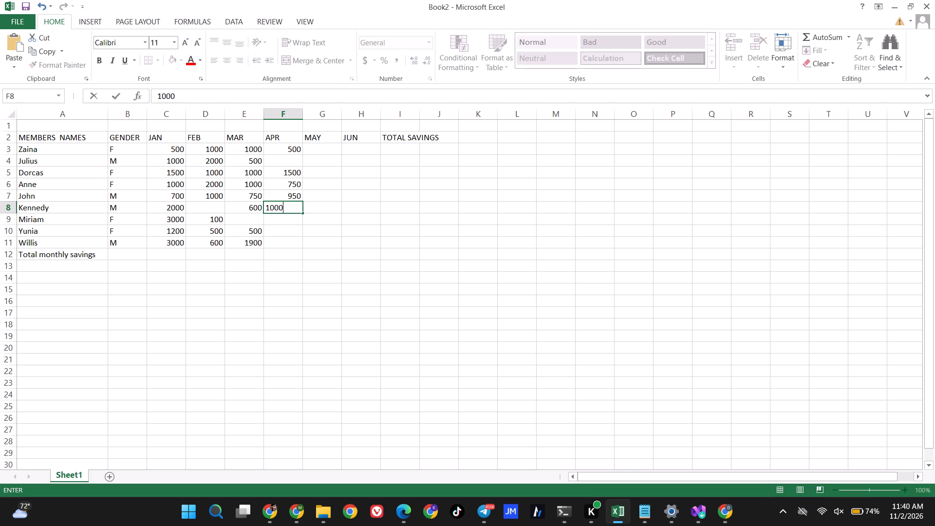
key("Down")
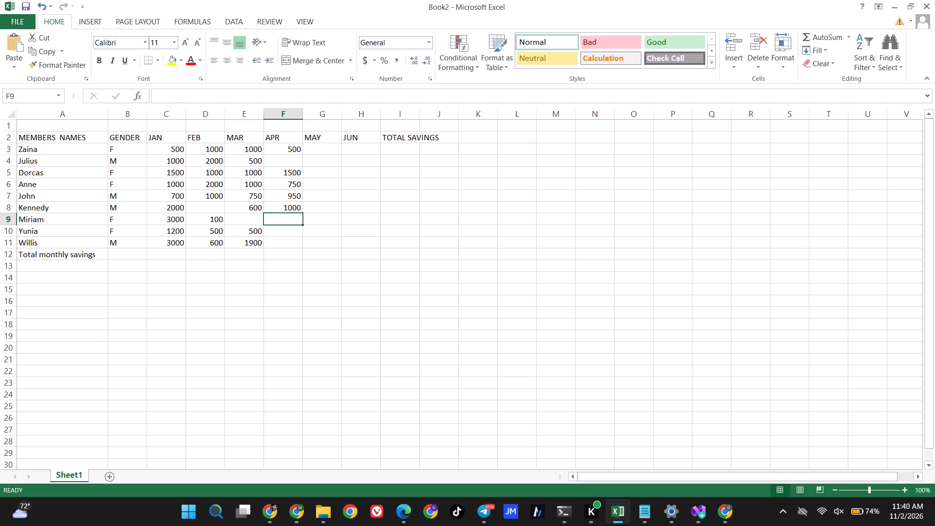
key("Down")
type("1000")
key("Down")
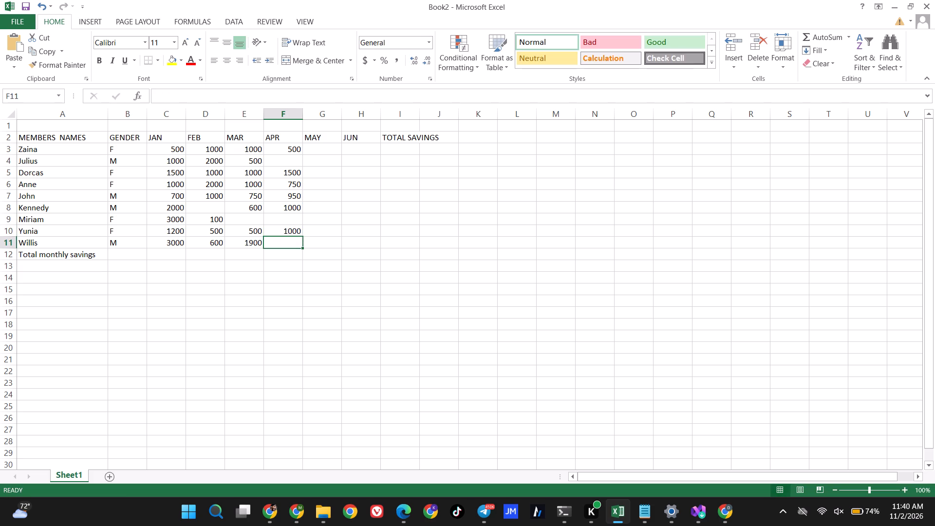
type("1300")
key("Right")
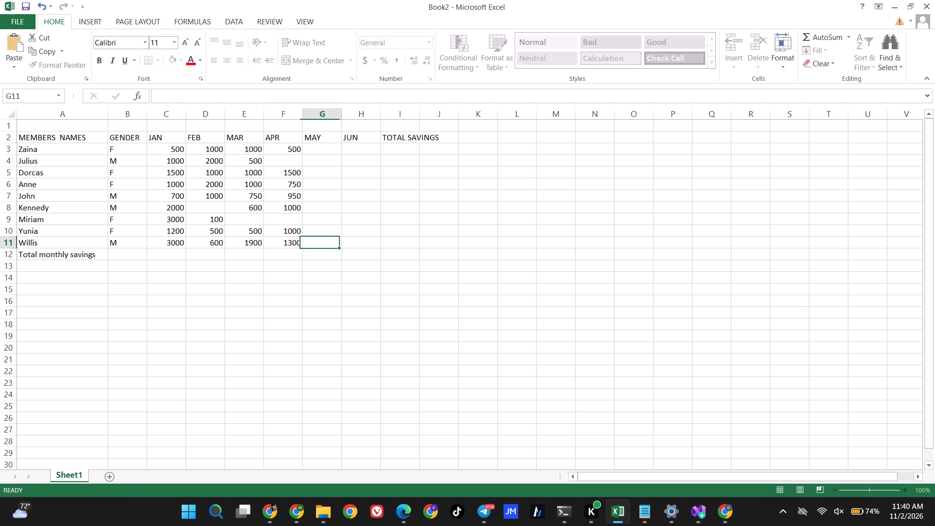
Enter the MAY savings from Zaina down to Willis: 2000, 900, 1000, 950, 1000, 1500, 1000, 700, 700.
key("Up")
key("Up")
key("Up")
key("Up")
key("Up")
key("Up")
key("Up")
key("Up")
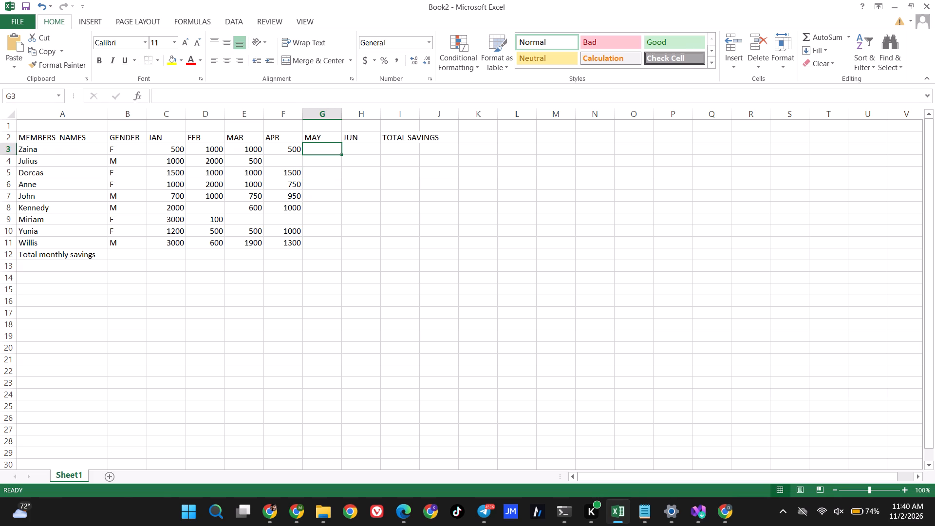
type("2000")
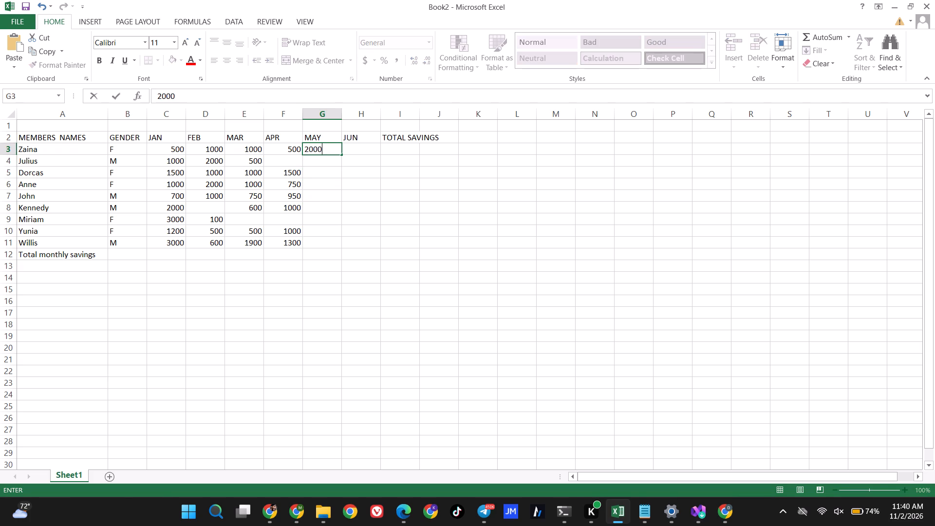
key("Down")
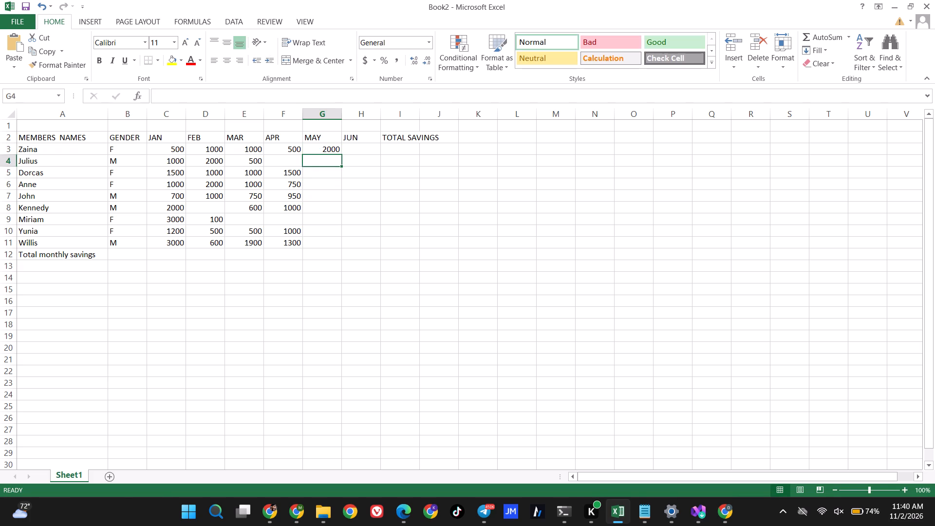
type("900")
key("Down")
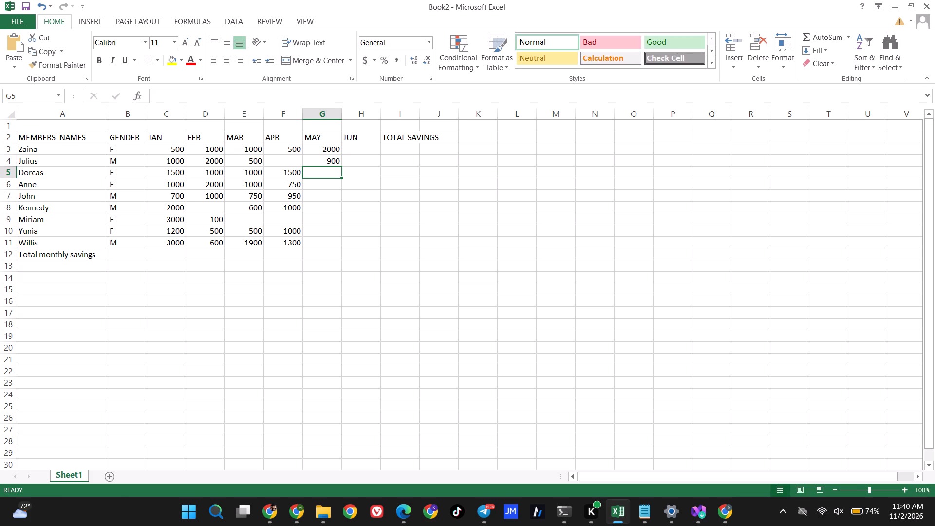
type("1000")
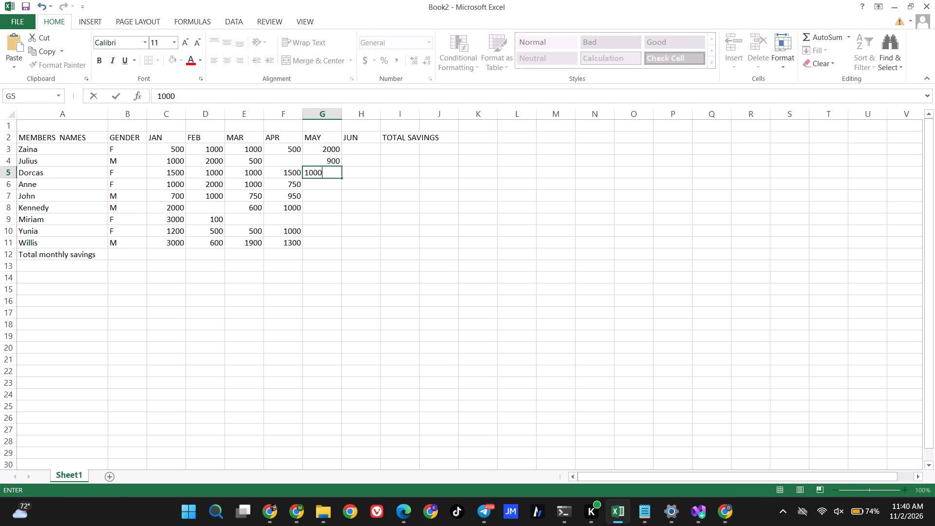
key("Down")
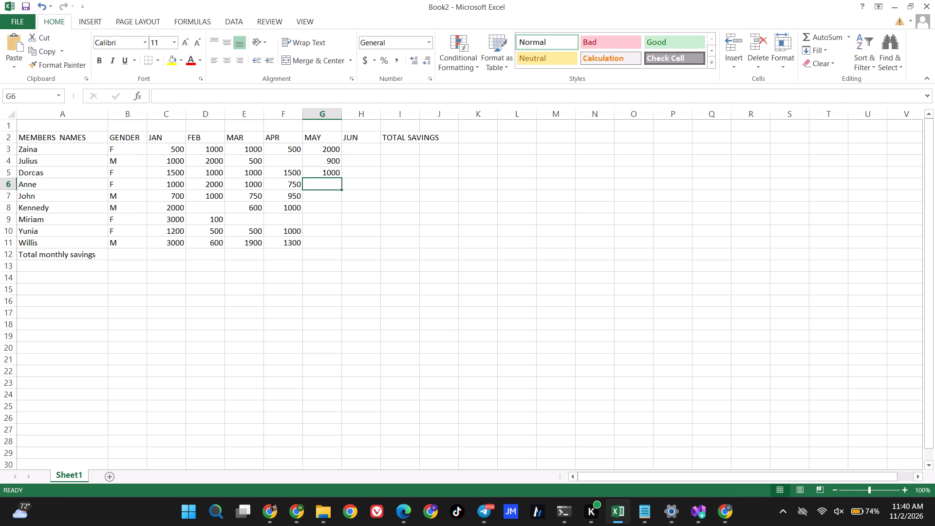
type("950")
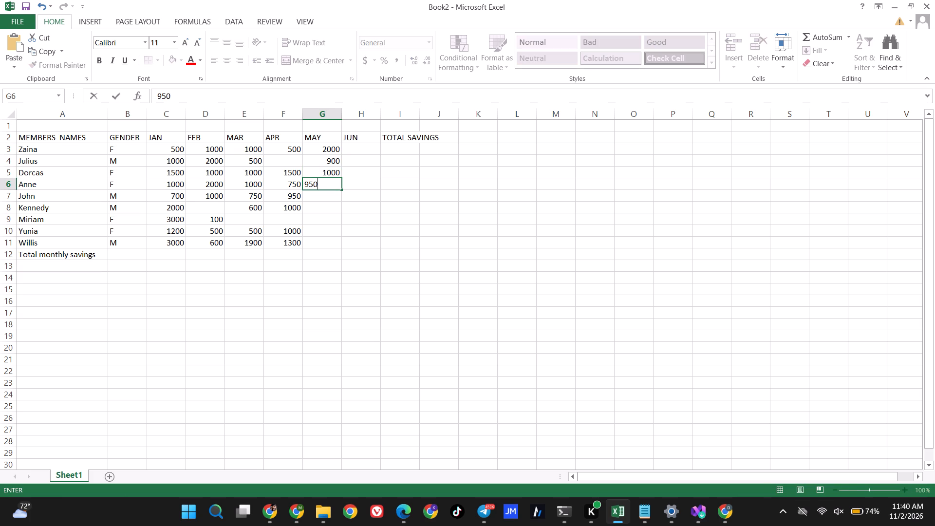
key("Down")
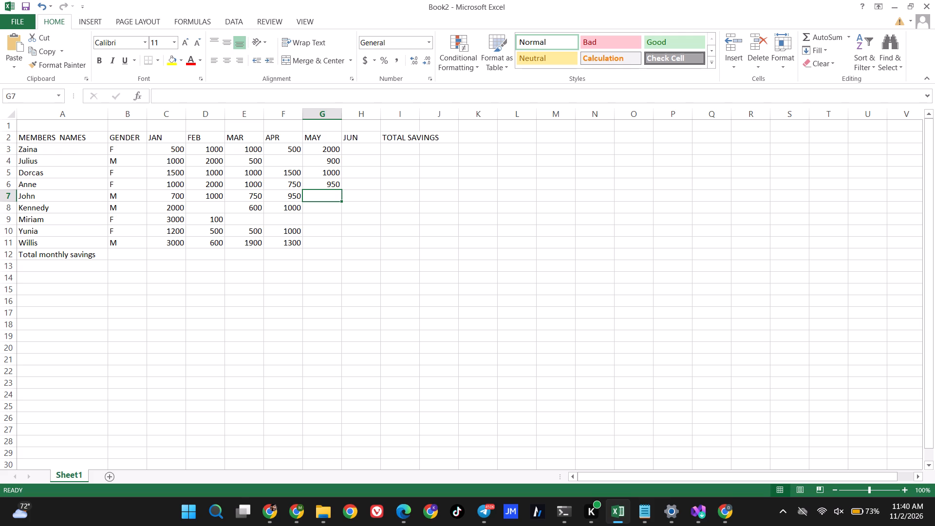
type("1000")
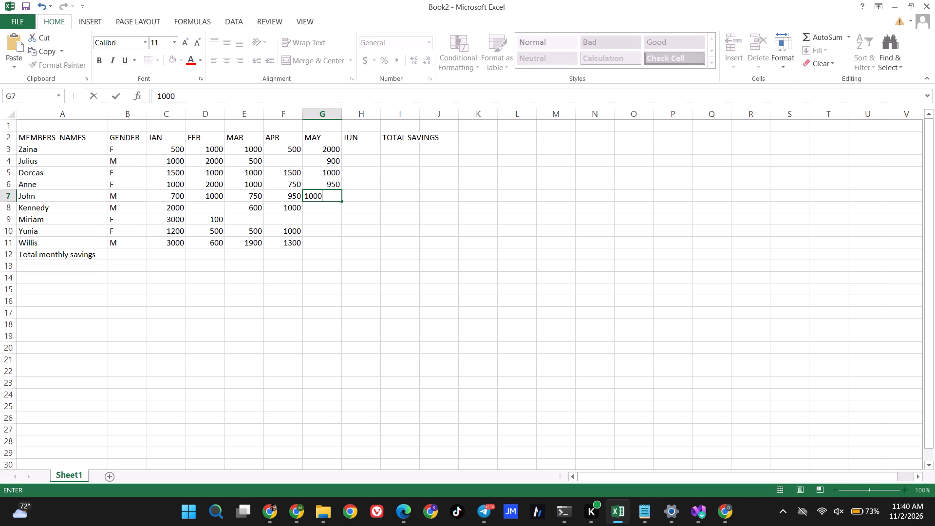
key("Down")
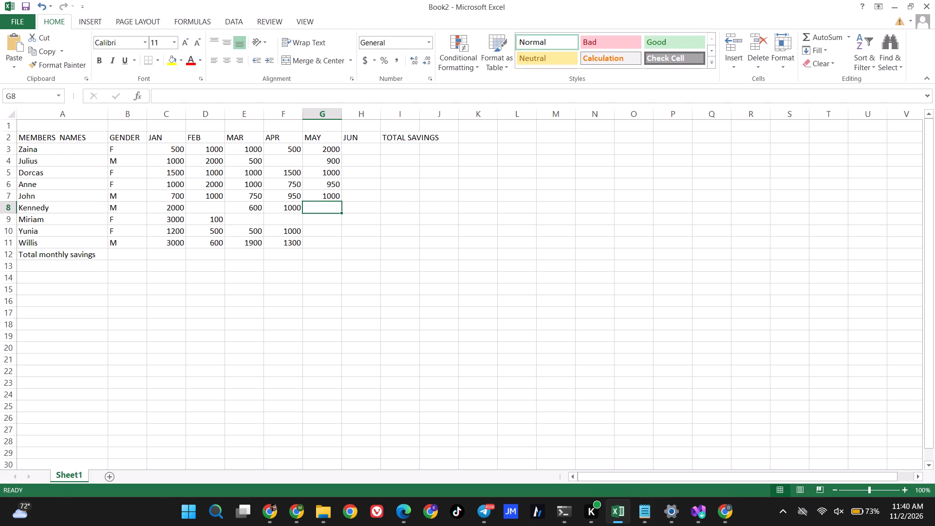
key("Down")
type("1500")
key("Down")
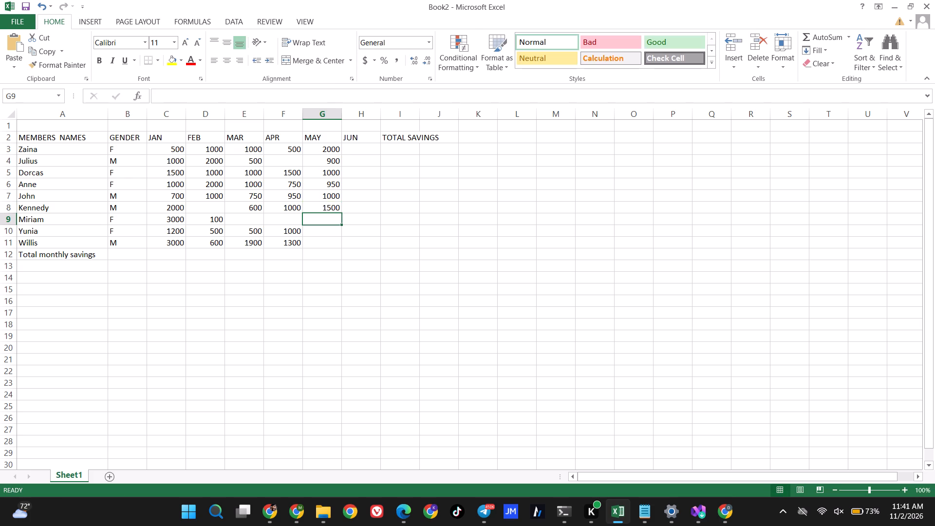
type("1000")
key("Down")
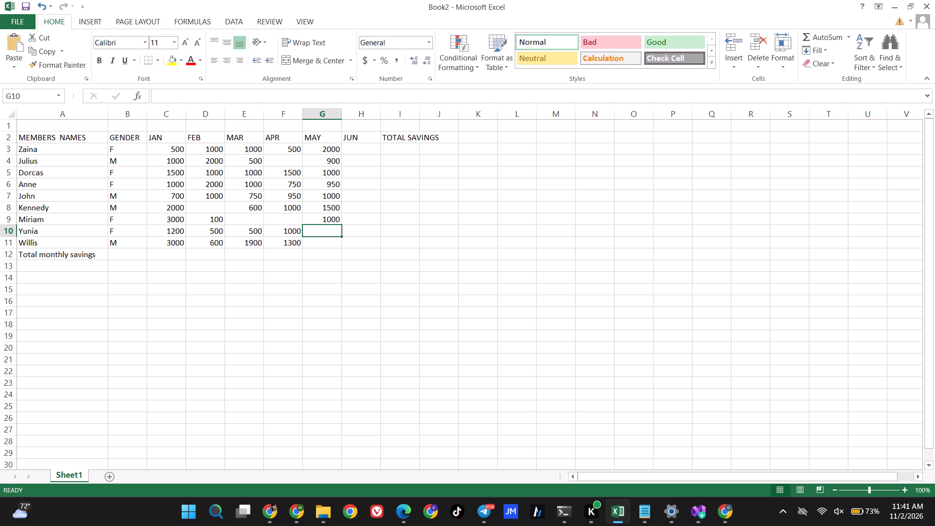
type("700")
key("Down")
type("700")
key("Right")
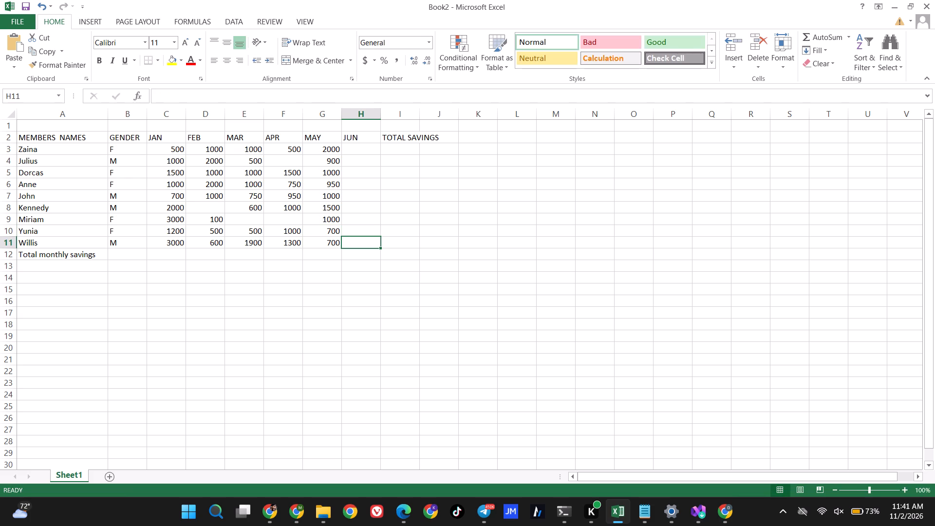
Enter the JUN savings from Willis up to Zaina: 3400, 800, 900, 500, 400, 850, 400, 600, 500.
type("3400")
key("Up")
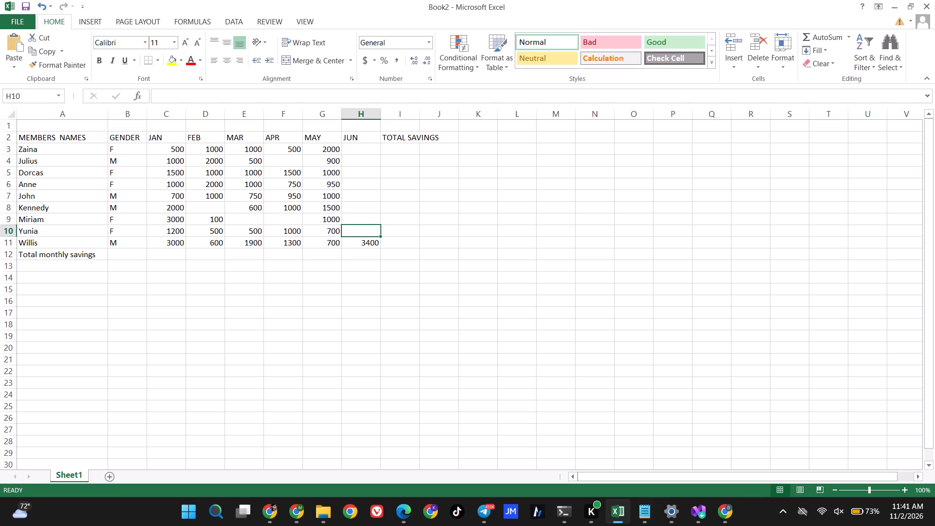
type("800")
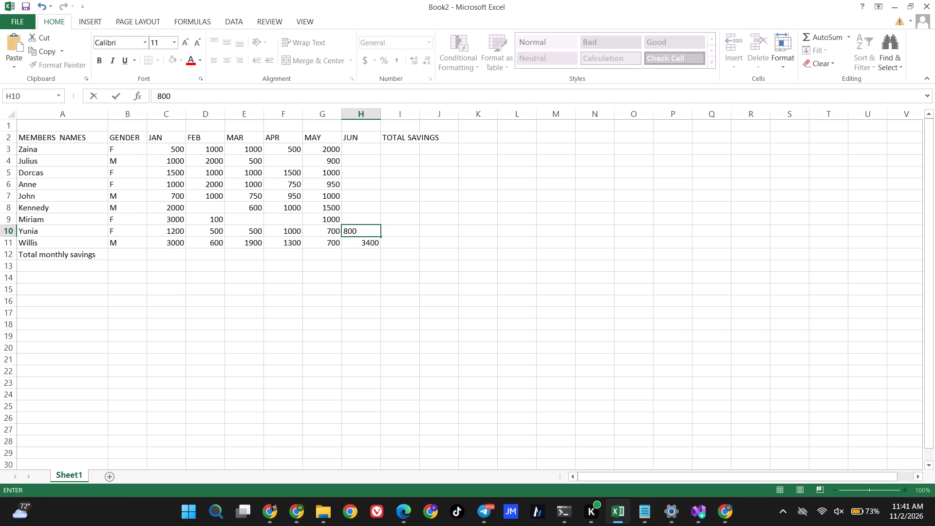
key("Up")
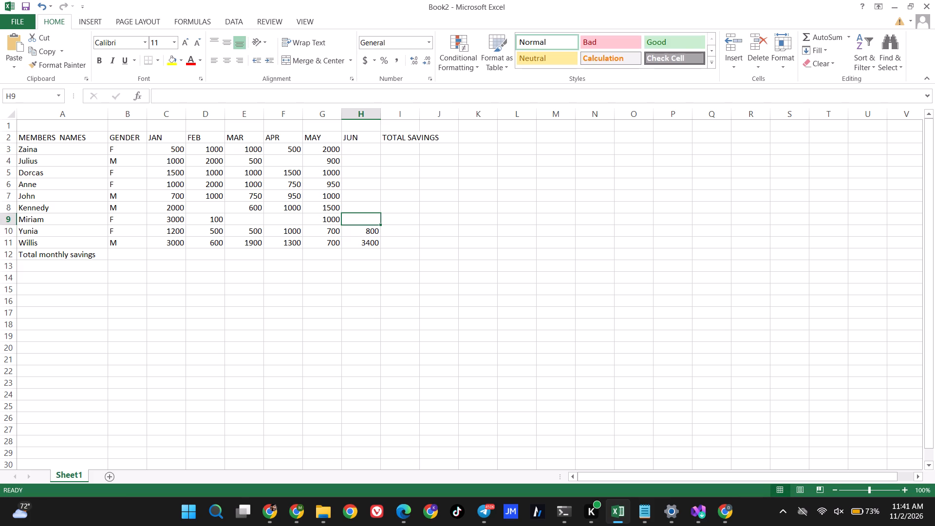
type("900")
key("Up")
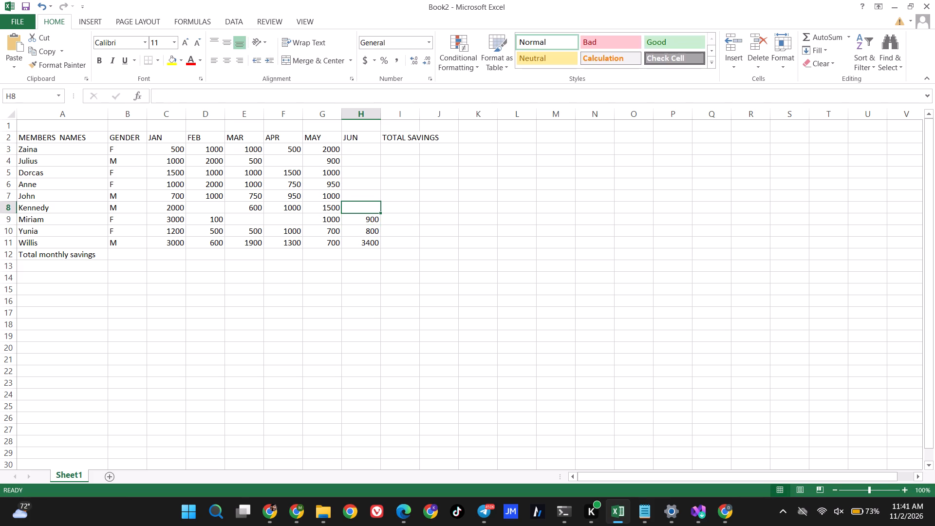
type("500")
key("Up")
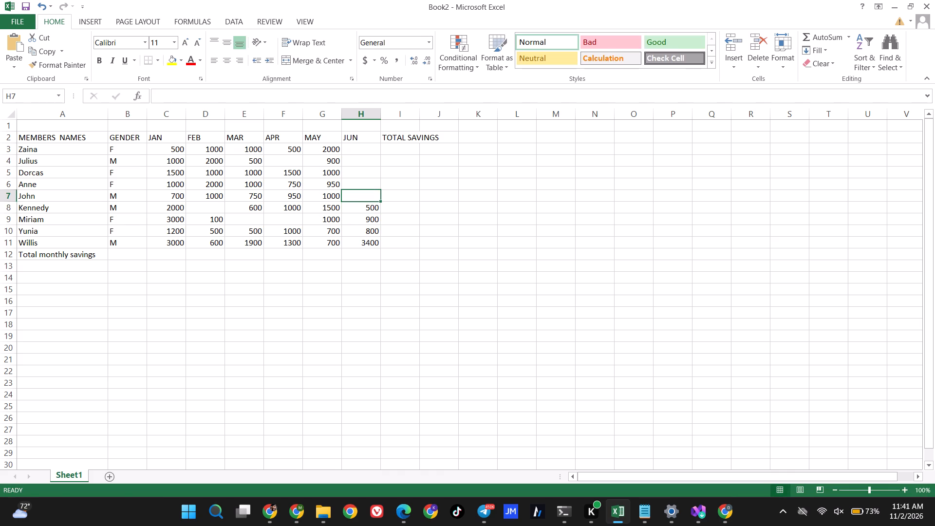
type("400")
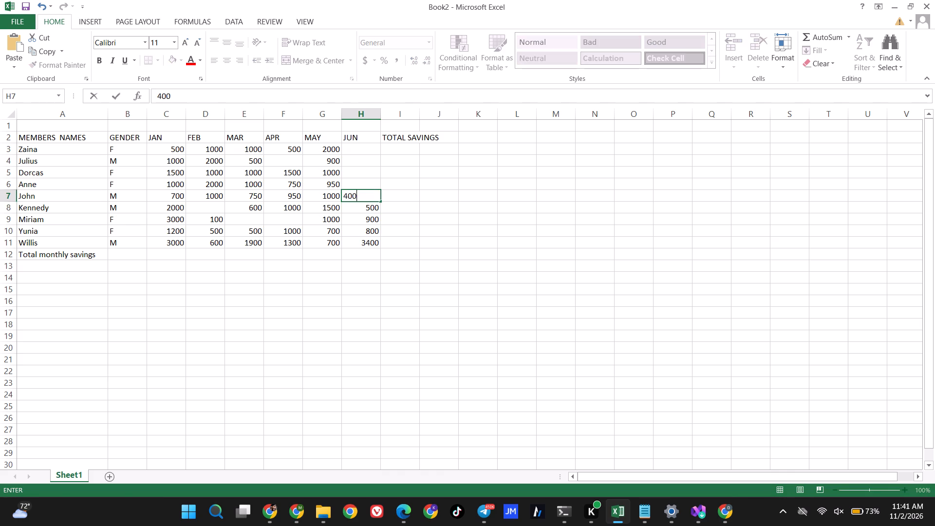
key("Up")
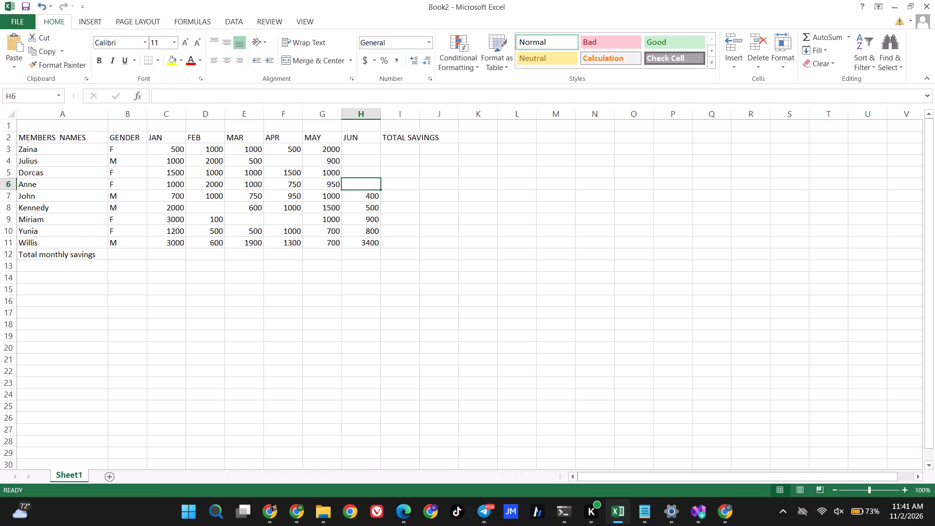
type("850")
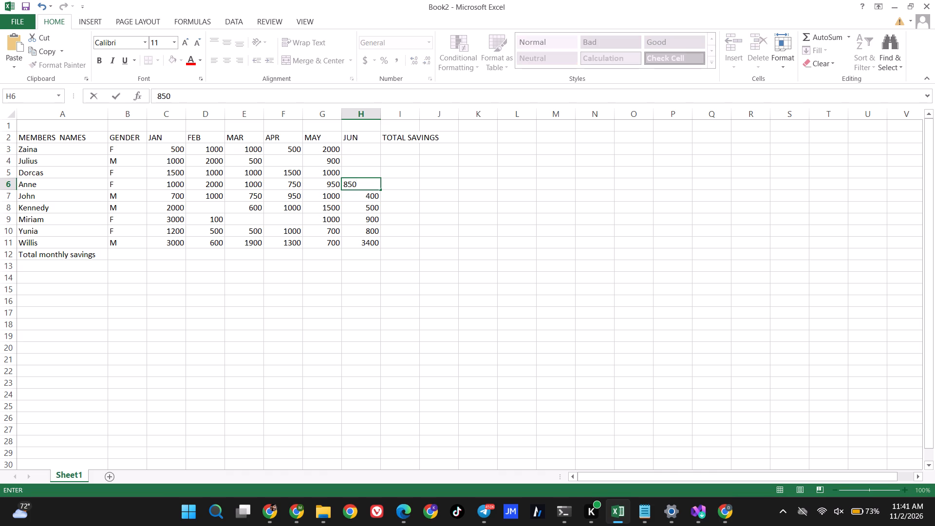
key("Up")
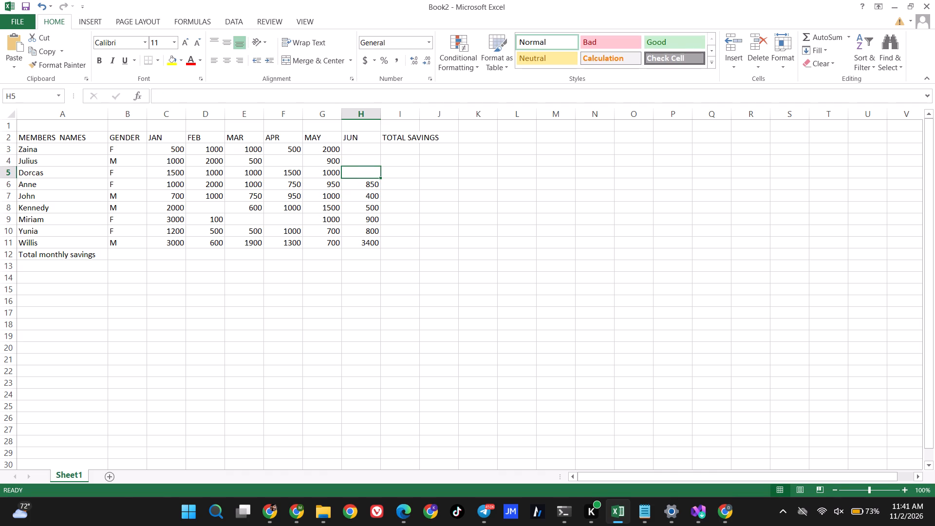
type("400")
key("Up")
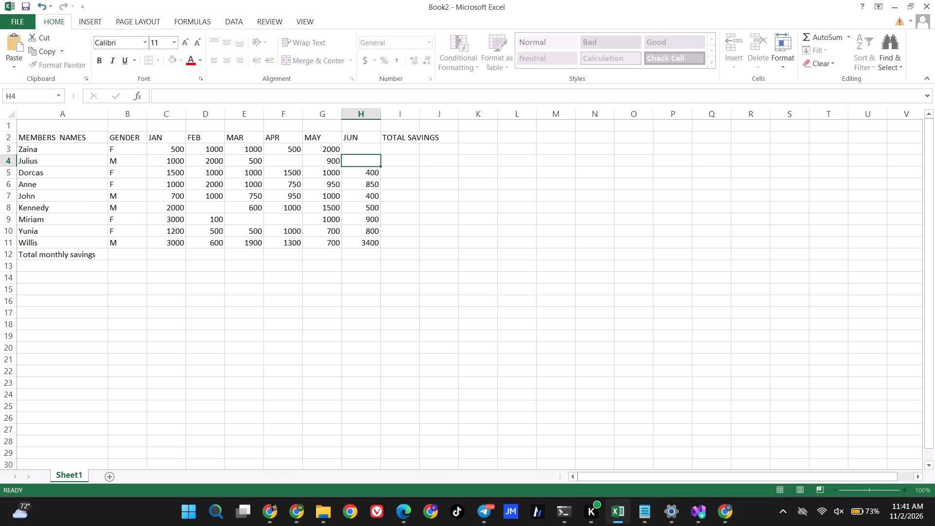
type("600")
key("Up")
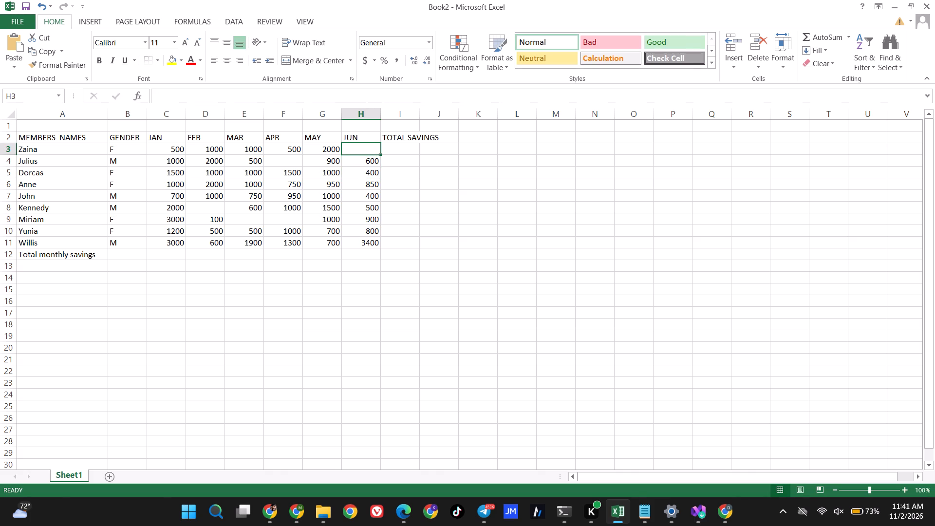
type("500")
key("Right")
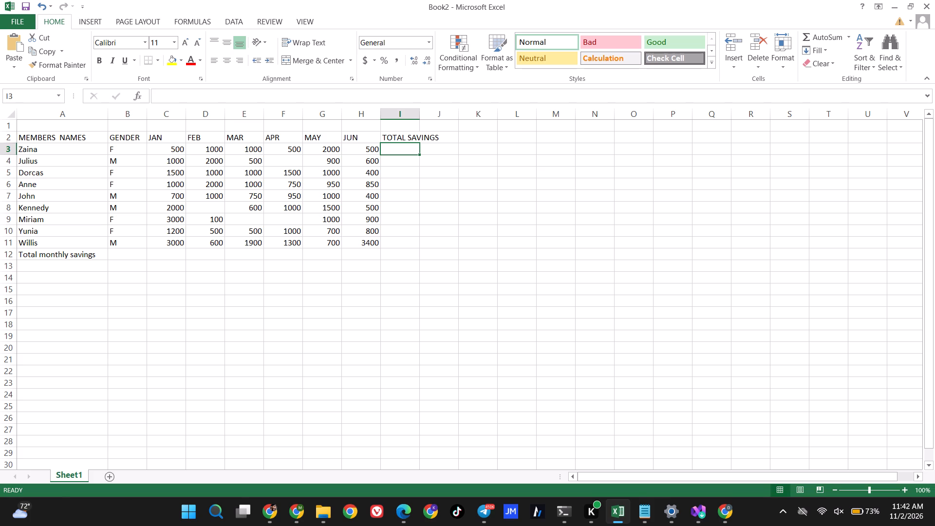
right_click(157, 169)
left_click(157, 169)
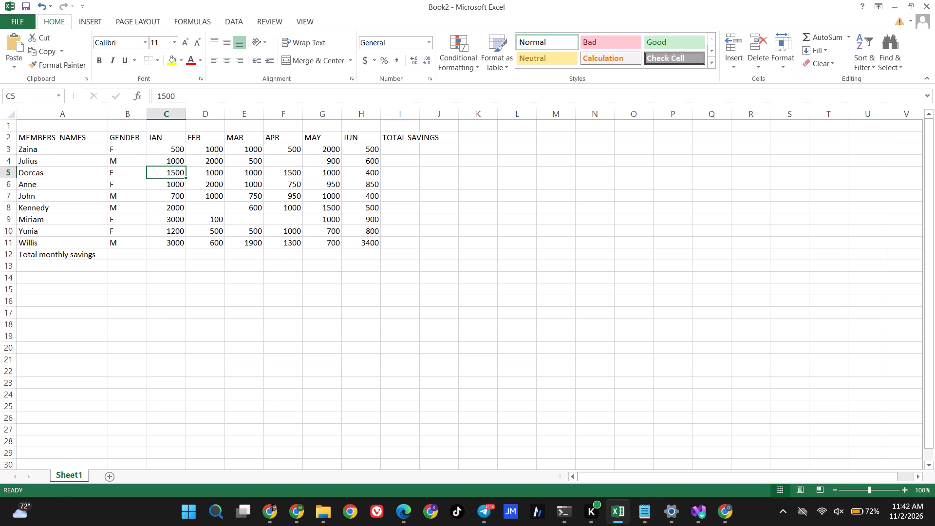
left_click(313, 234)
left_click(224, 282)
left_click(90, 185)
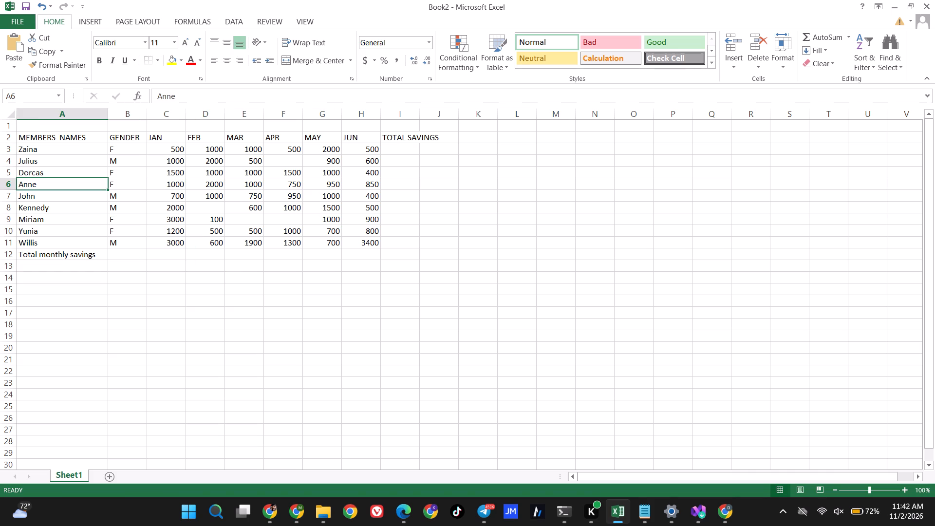
Merge and center cells A1 through I1 above the table headers.
left_click_drag(82, 126, 343, 126)
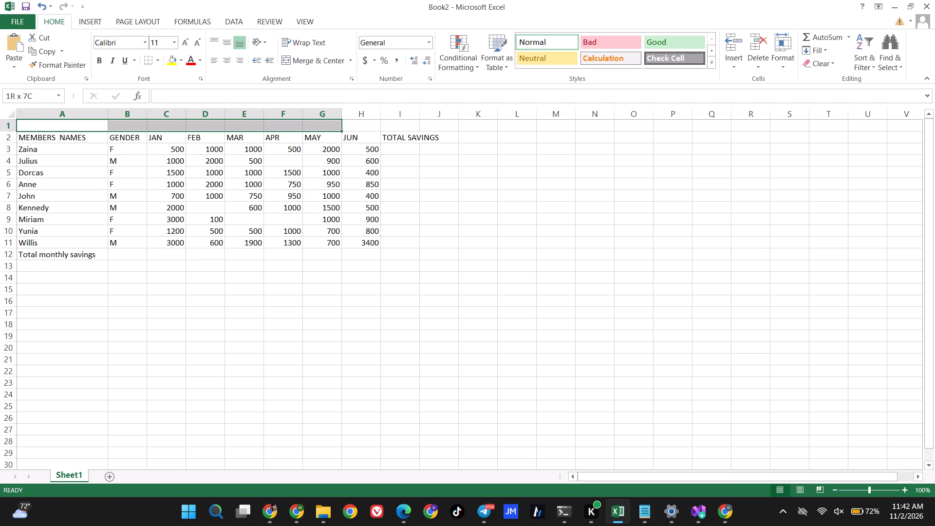
left_click_drag(343, 126, 375, 126)
left_click(300, 121)
left_click(101, 127)
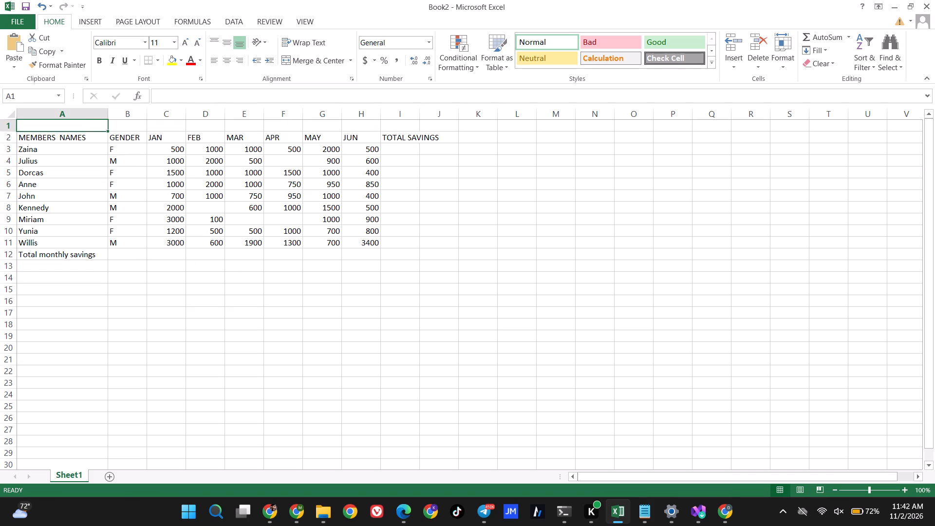
left_click(94, 126)
left_click_drag(77, 126, 122, 127)
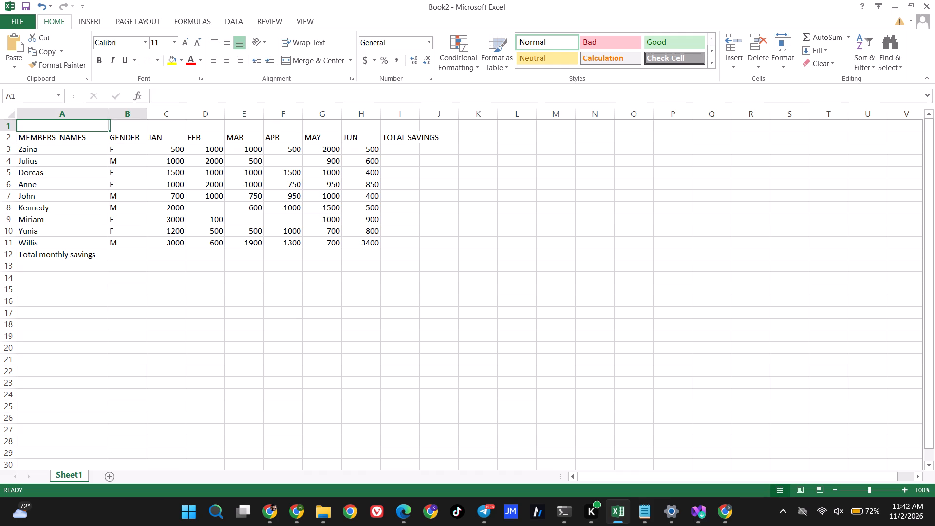
left_click_drag(122, 127, 412, 126)
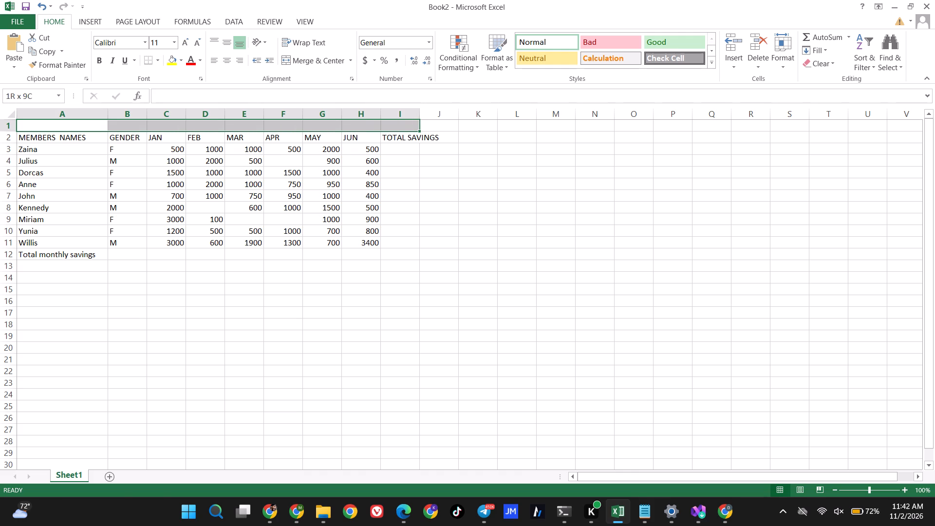
left_click_drag(412, 126, 412, 126)
left_click(311, 62)
Enter the title SAVINGS FOR THE MONTH OF JANUARY in the merged cell above the table.
left_click(241, 122)
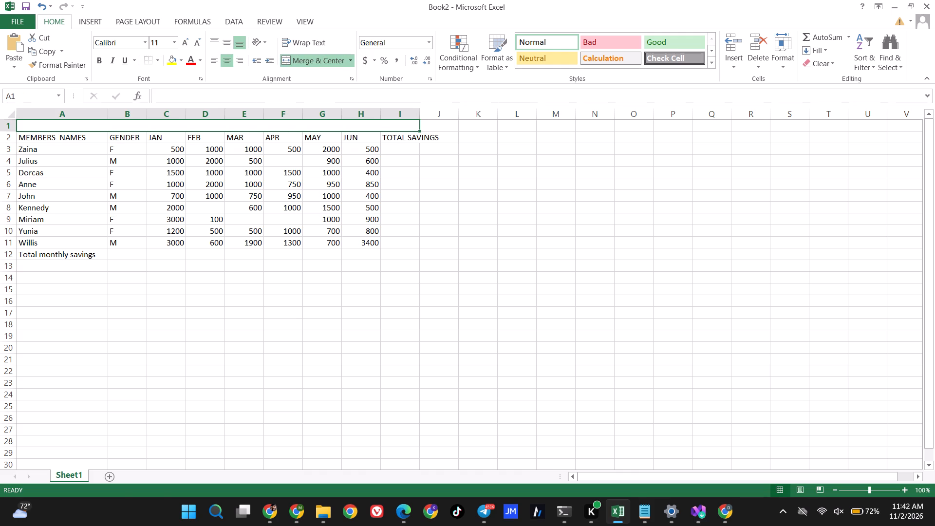
type("SA")
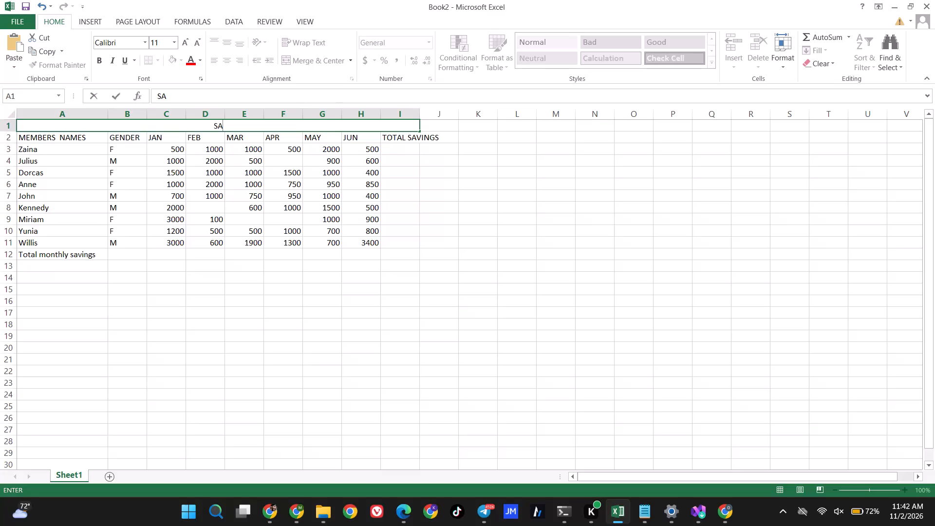
type("VINGS")
key("space")
type("FOR THE MONTH OF")
key("space")
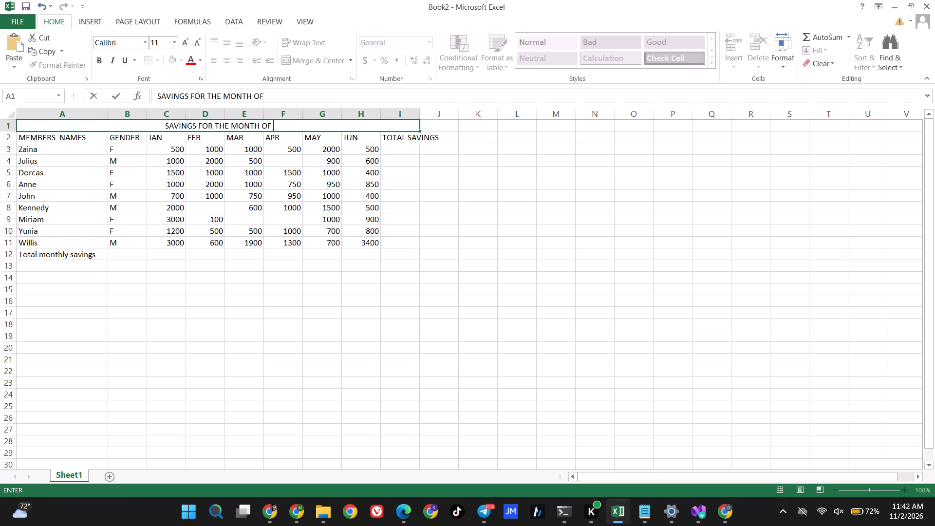
type("JANUARY")
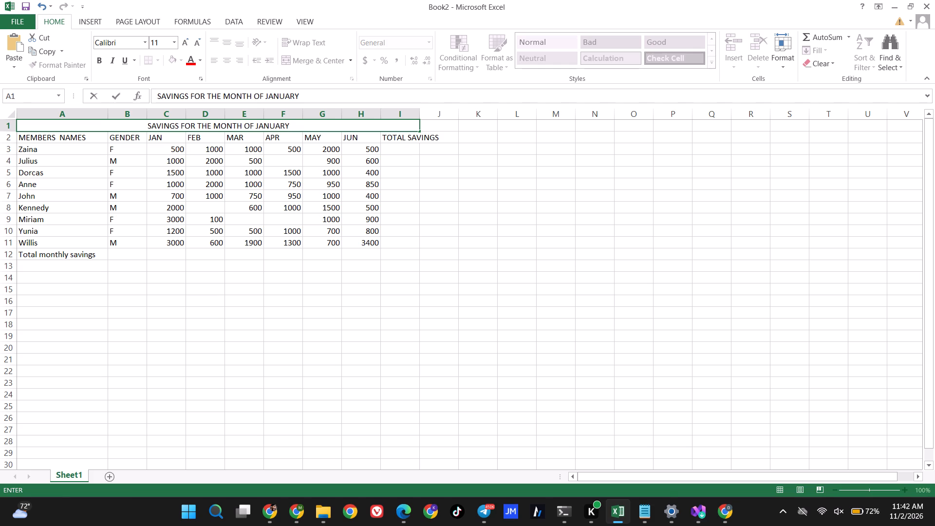
left_click(356, 127)
Widen column I so that the TOTAL SAVINGS header fits inside it.
left_click(415, 141)
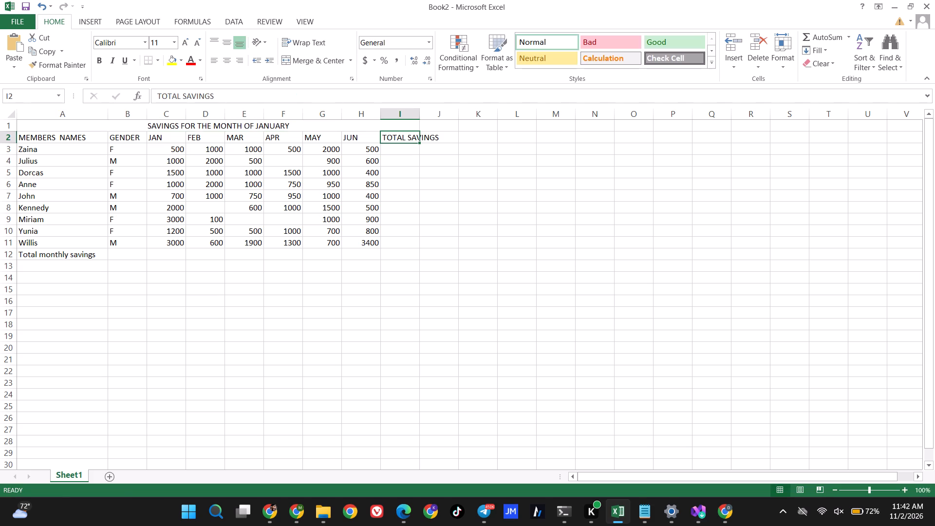
left_click_drag(420, 113, 445, 115)
left_click(472, 175)
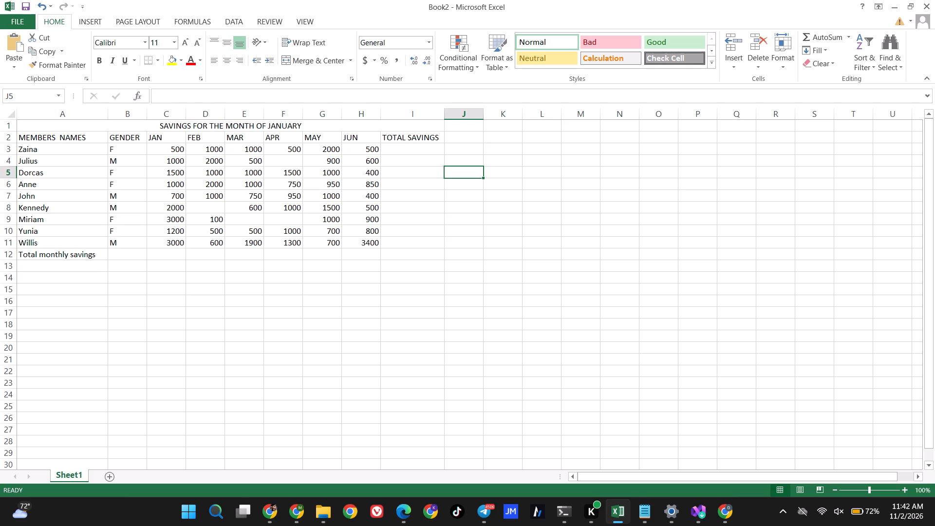
Apply Wrap Text to the header row, from MEMBERS NAMES through TOTAL SAVINGS.
left_click_drag(22, 139, 144, 147)
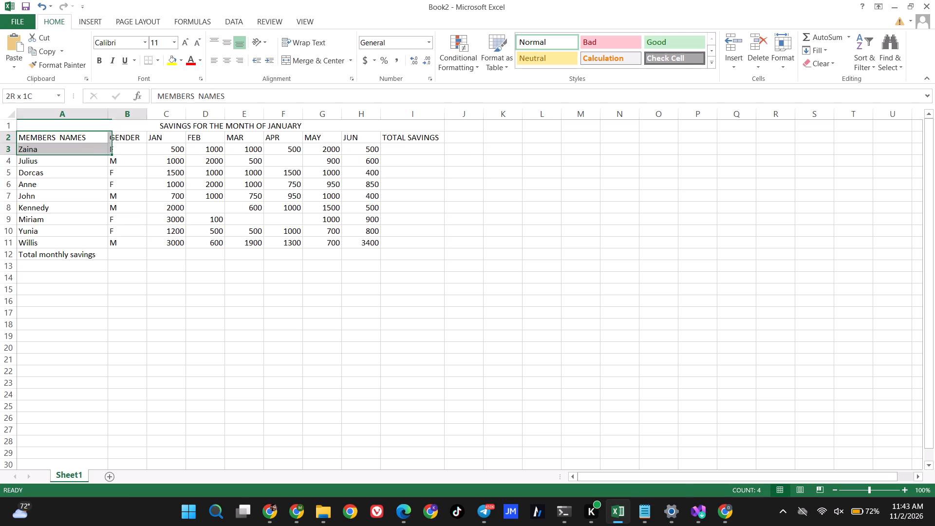
left_click_drag(144, 147, 403, 135)
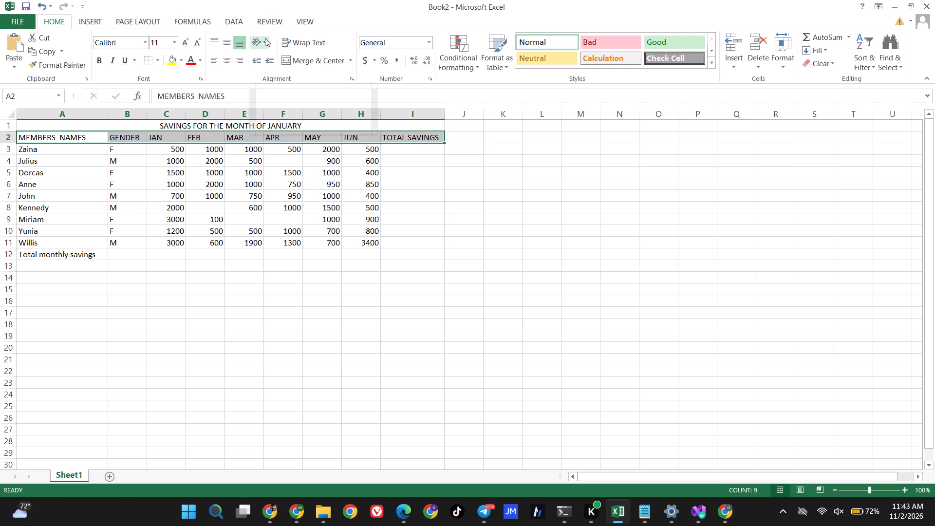
left_click(303, 45)
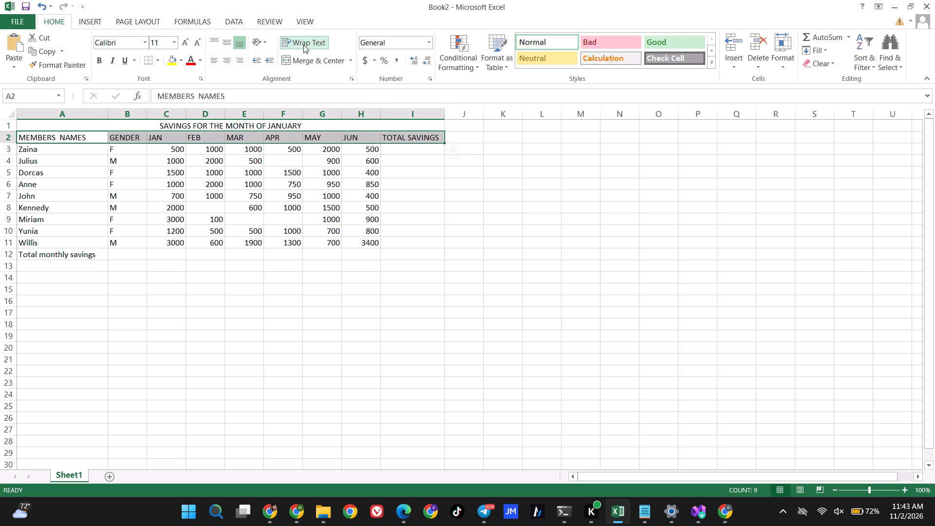
left_click(296, 45)
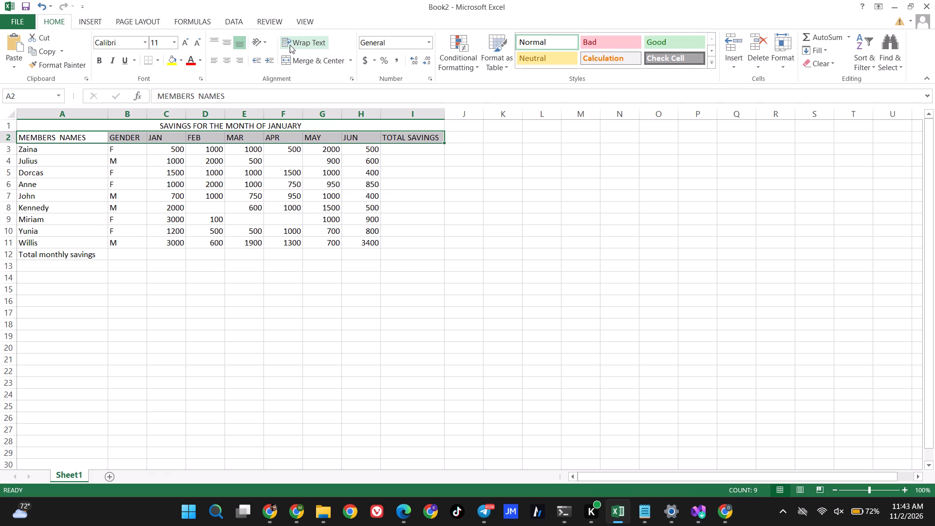
left_click(289, 44)
left_click(259, 155)
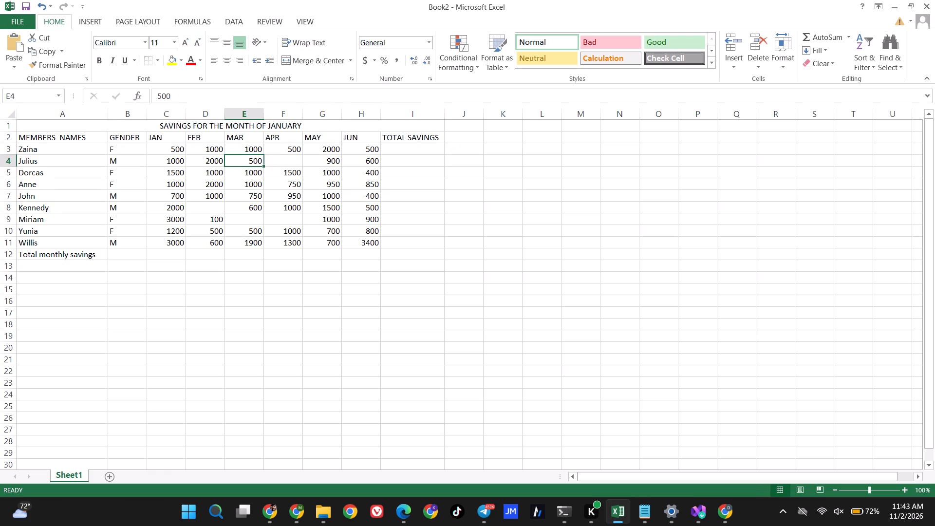
Narrow the MEMBERS NAMES column to a width of about 9.89 (96 pixels).
left_click_drag(109, 114, 87, 113)
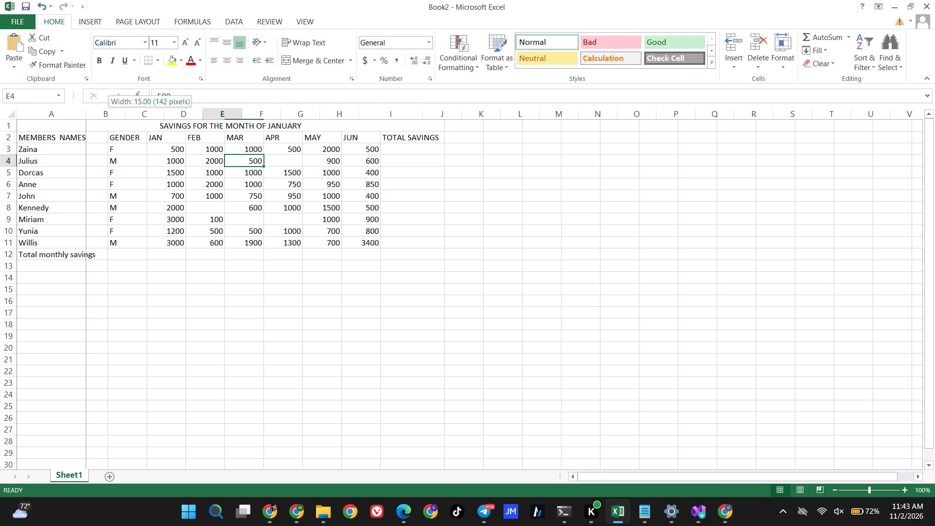
left_click_drag(87, 113, 74, 111)
left_click_drag(73, 114, 62, 113)
left_click_drag(62, 114, 78, 115)
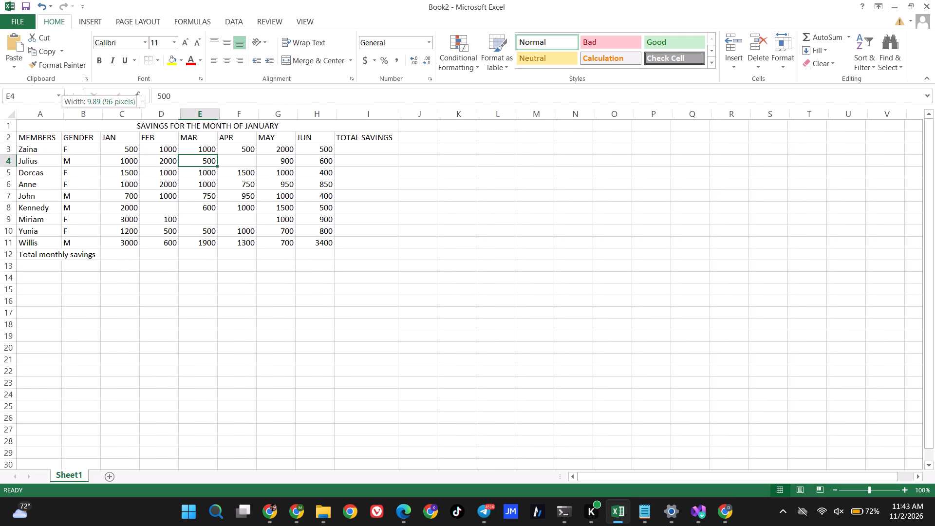
left_click_drag(78, 115, 114, 124)
left_click_drag(112, 114, 61, 117)
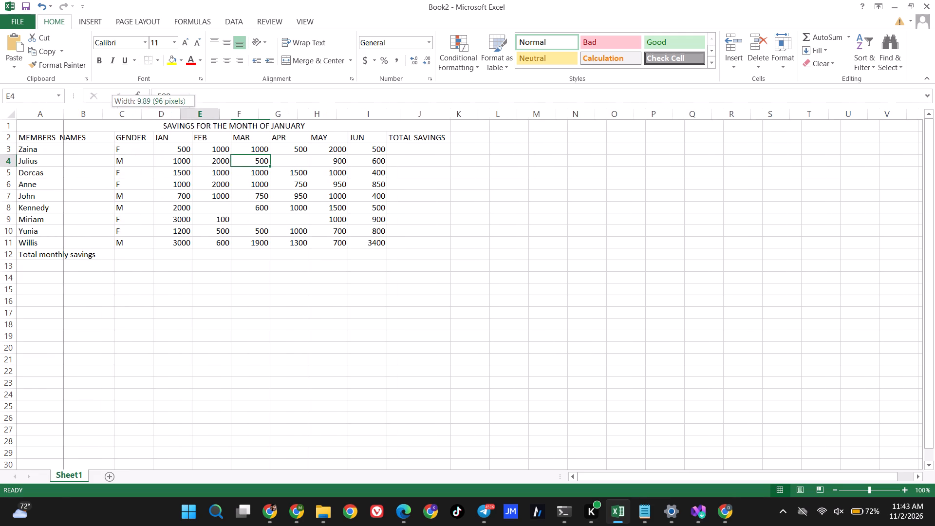
left_click_drag(61, 117, 61, 118)
Apply Wrap Text to the header row, from MEMBERS NAMES through TOTAL SAVINGS.
left_click_drag(36, 132, 368, 140)
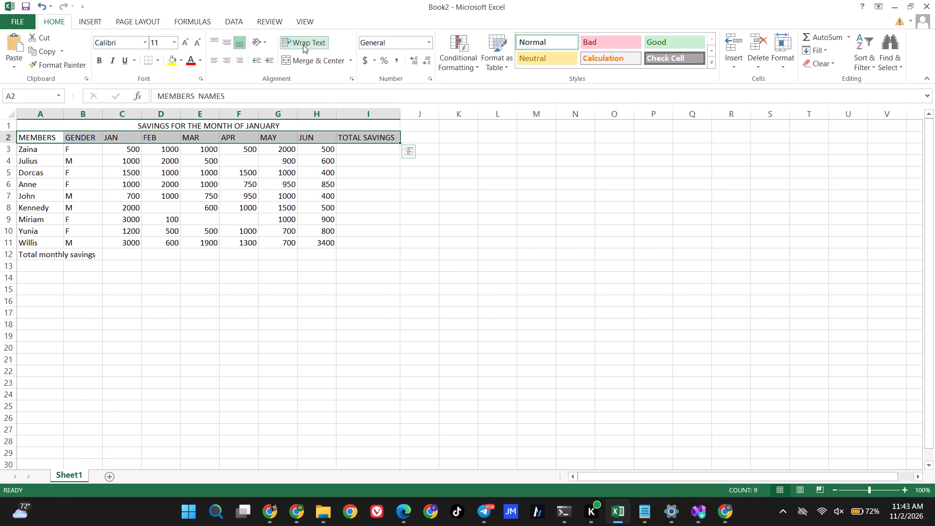
left_click(303, 45)
triple_click(290, 44)
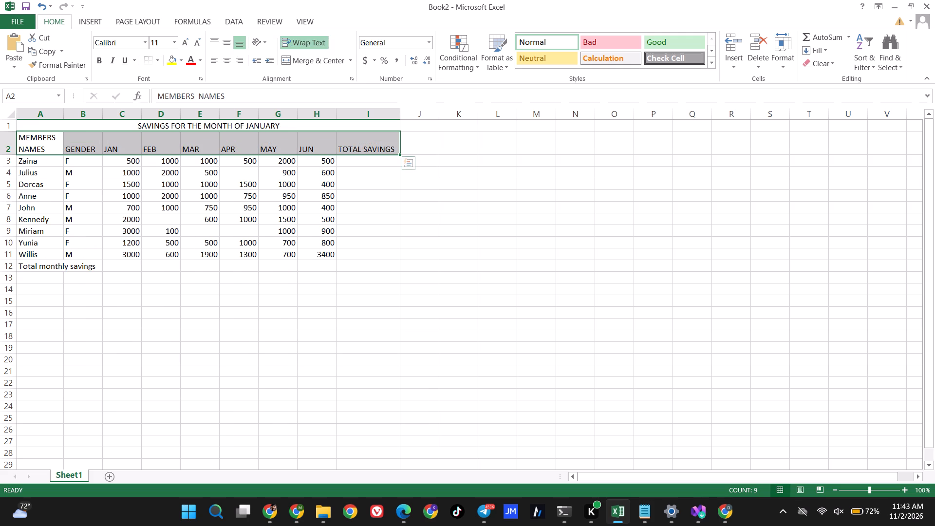
left_click(361, 239)
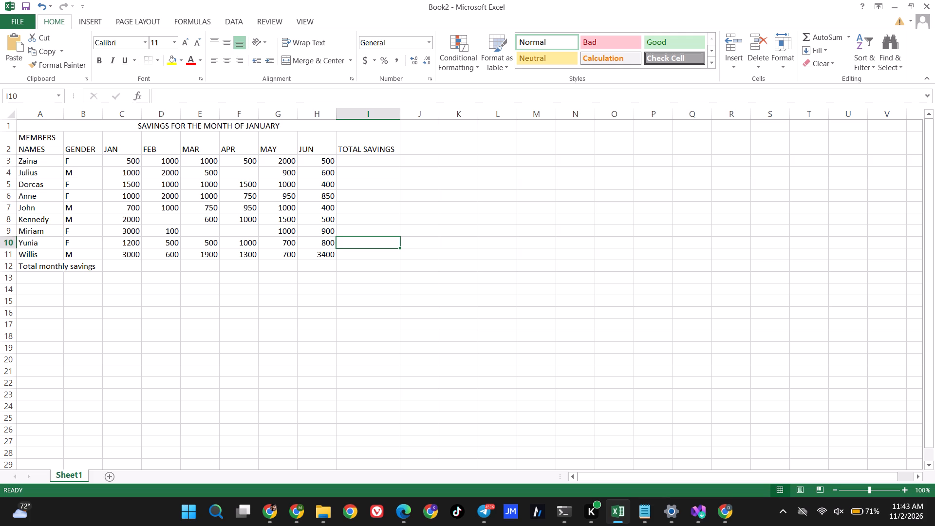
Top-align the text in the header row, from MEMBERS NAMES through TOTAL SAVINGS.
left_click_drag(22, 142, 21, 142)
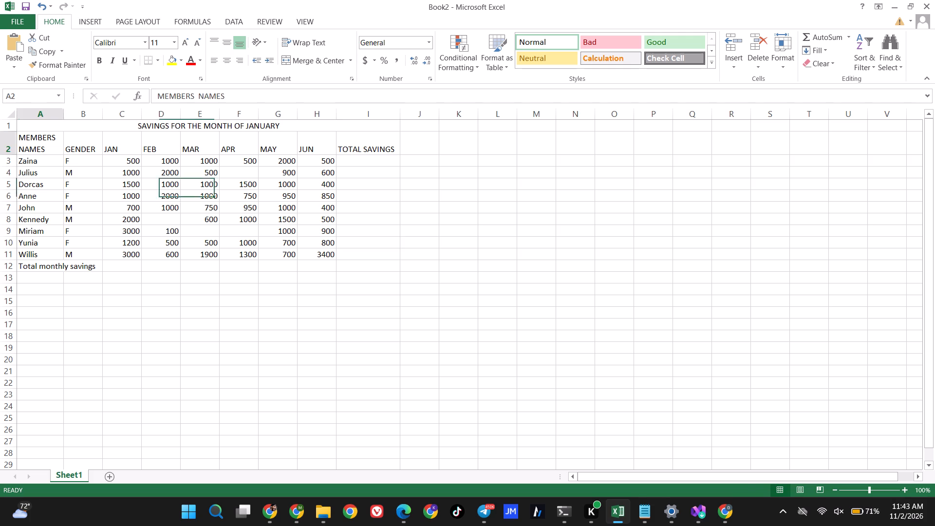
left_click_drag(21, 142, 370, 148)
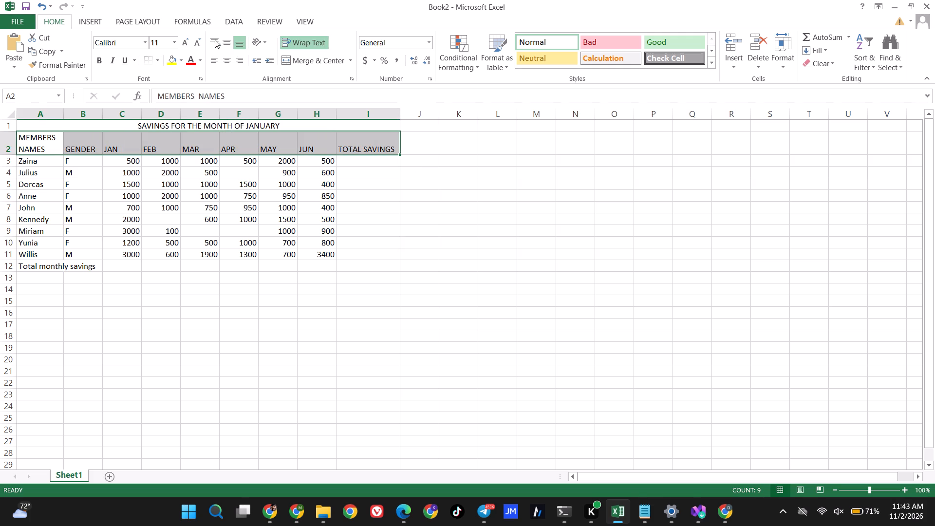
left_click(215, 40)
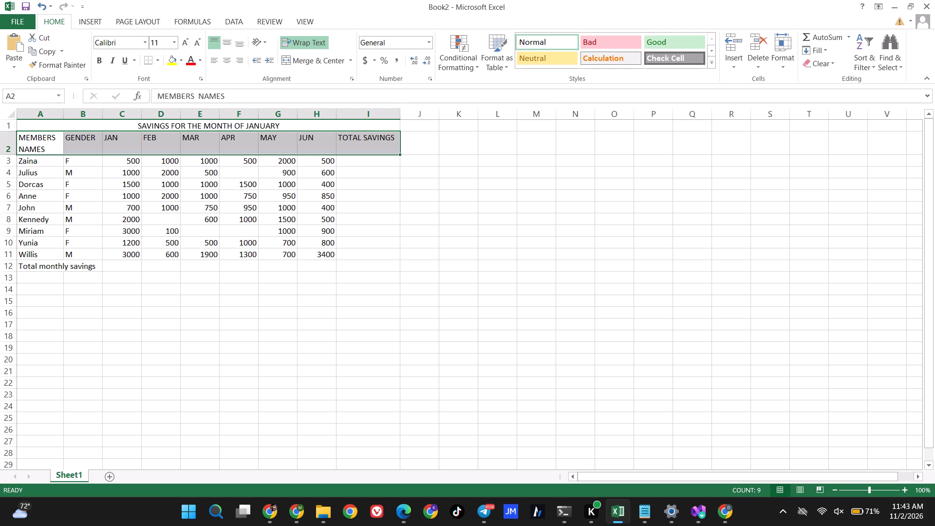
Centre the gender entries and the January to June savings horizontally for all members, Zaina through Willis.
left_click_drag(71, 159, 321, 252)
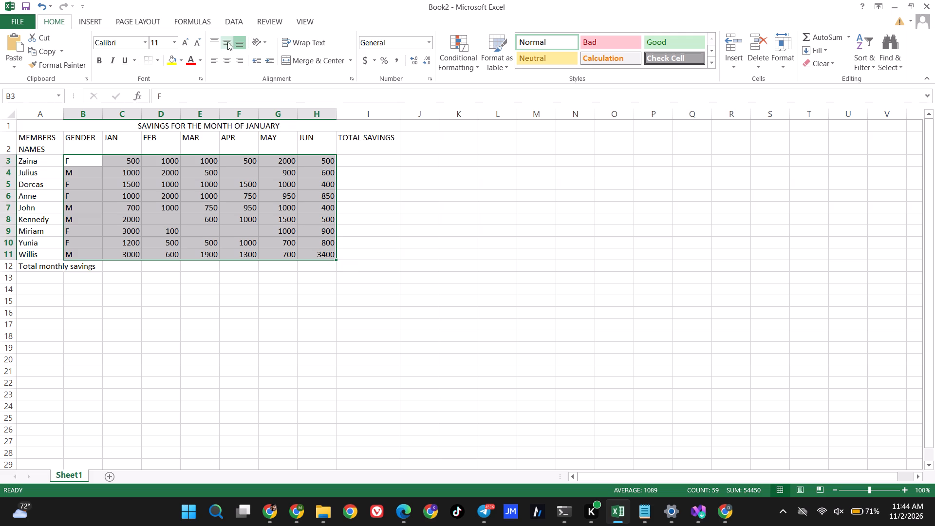
left_click(229, 64)
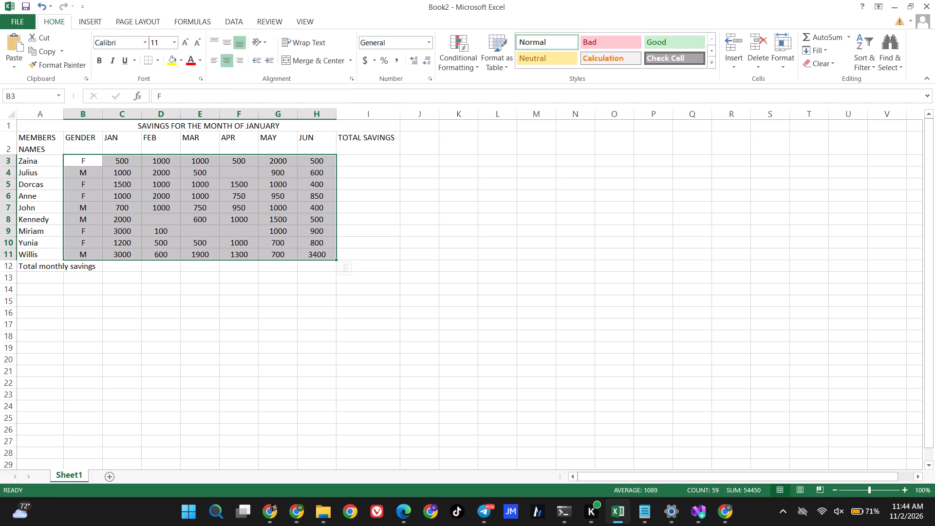
left_click(56, 271)
left_click(27, 287)
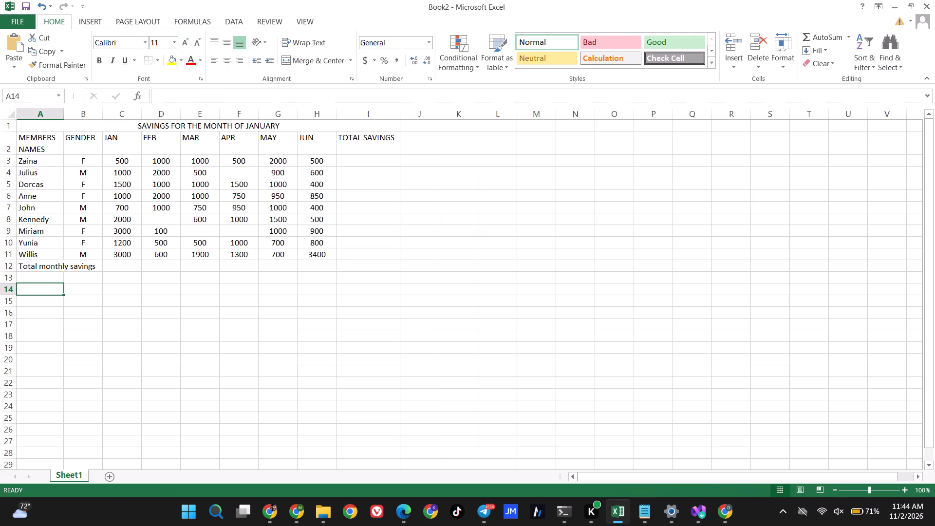
Make the Total monthly savings label in A12 bold and wrap its text.
left_click(35, 266)
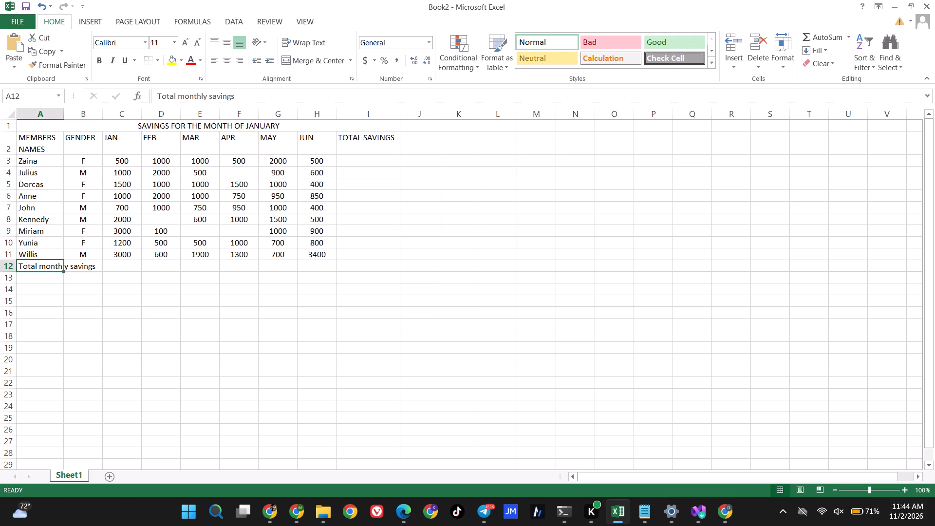
left_click(95, 61)
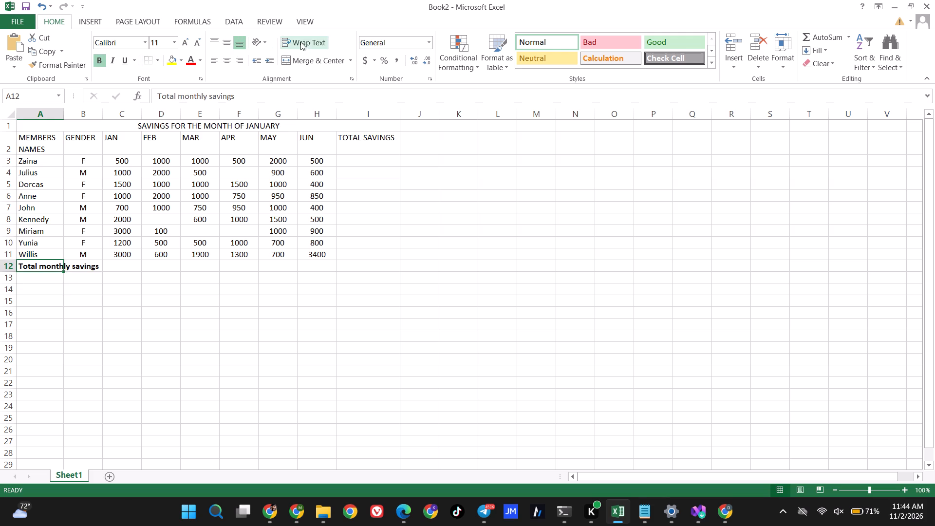
left_click(306, 39)
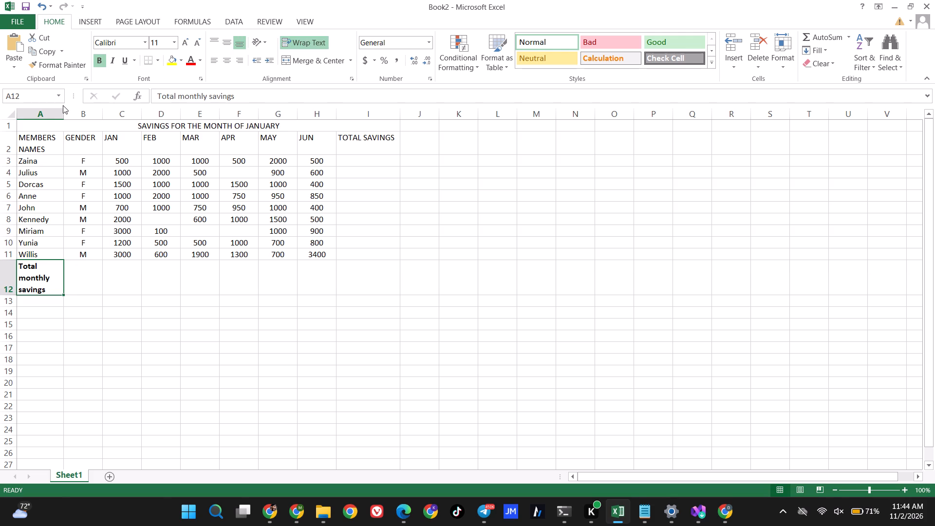
Widen column A so that the Total monthly savings label wraps onto only two lines.
left_click_drag(61, 111, 85, 109)
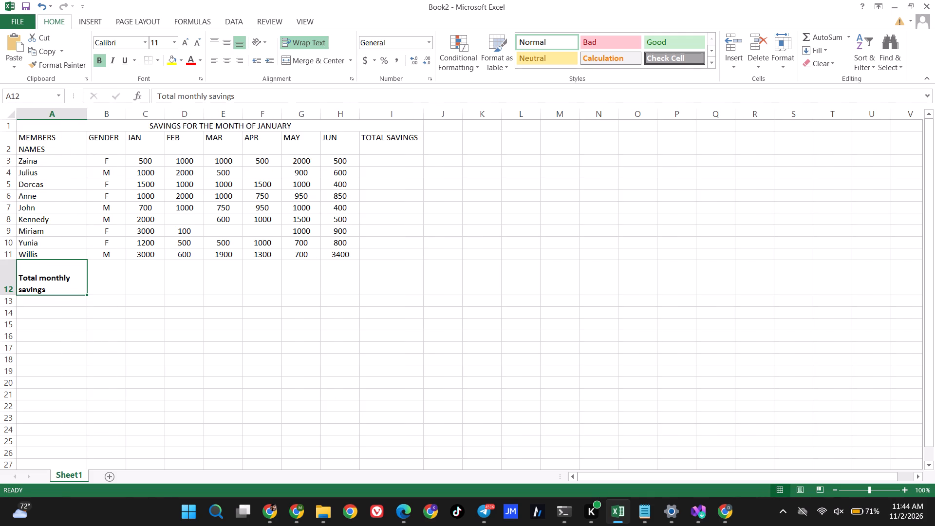
Switch to Google Chrome to view the EURGBP and XAUUSD charts on TradingView, and return to the Excel workbook.
left_click(262, 517)
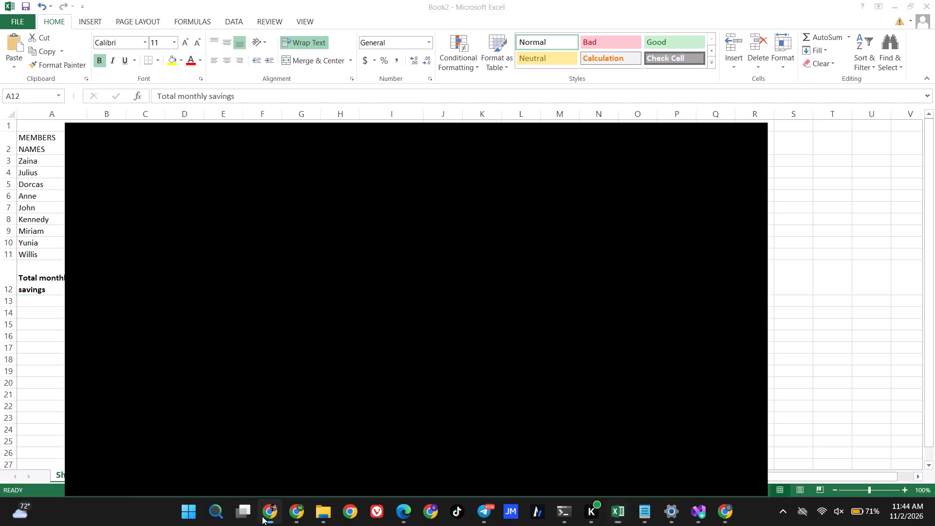
left_click(262, 515)
left_click(272, 511)
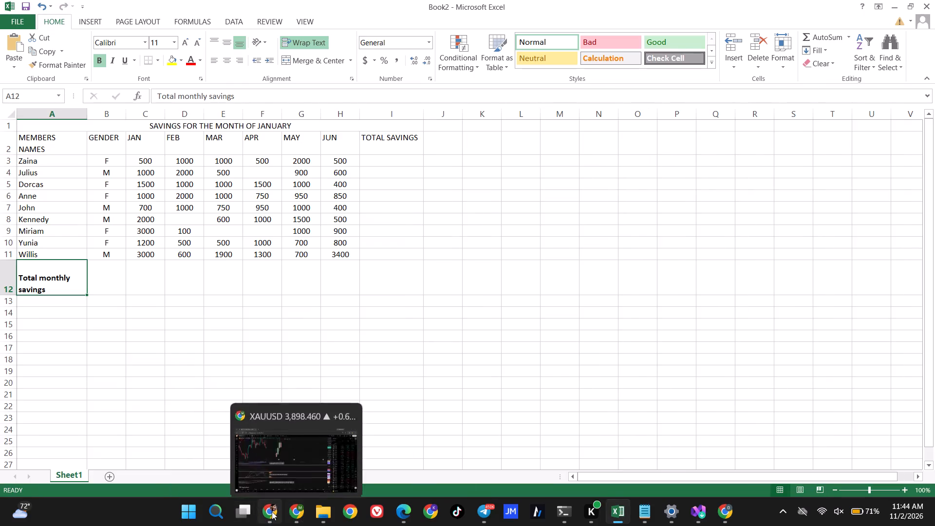
left_click(165, 6)
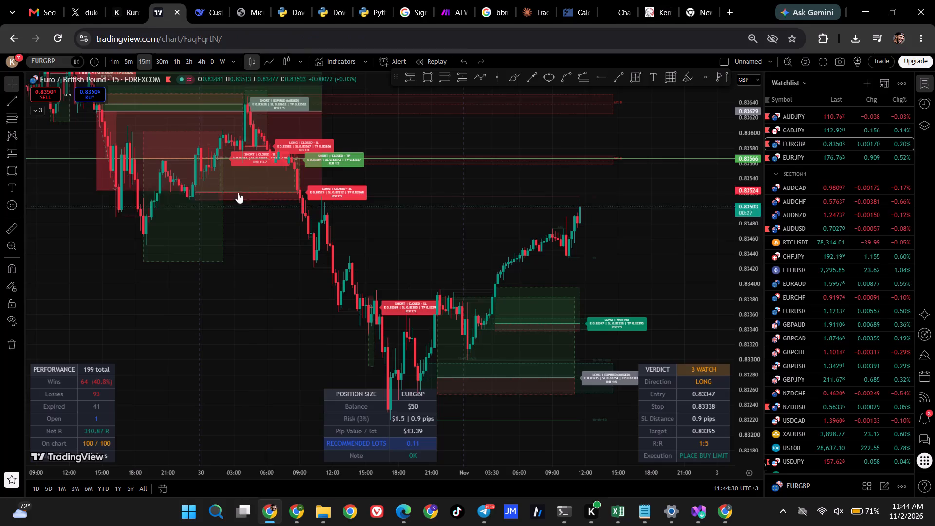
scroll(296, 285, "up", 3)
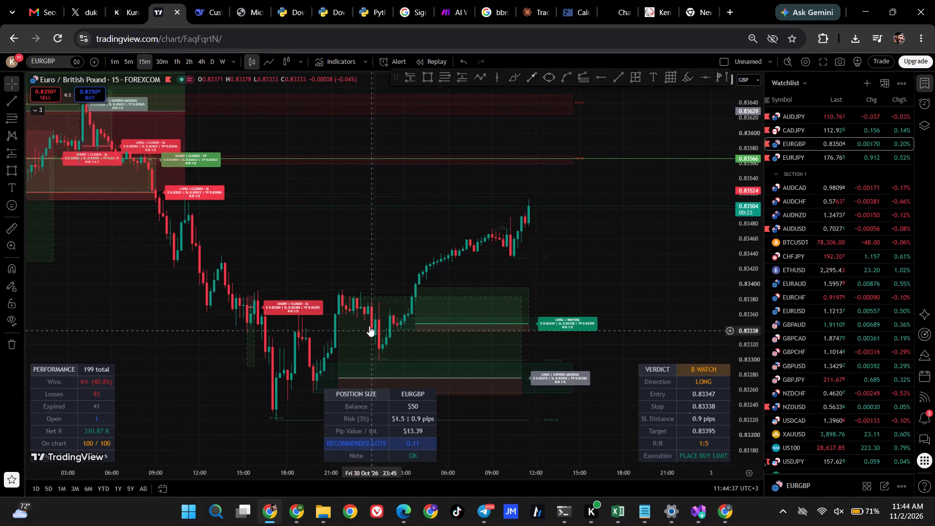
left_click(301, 519)
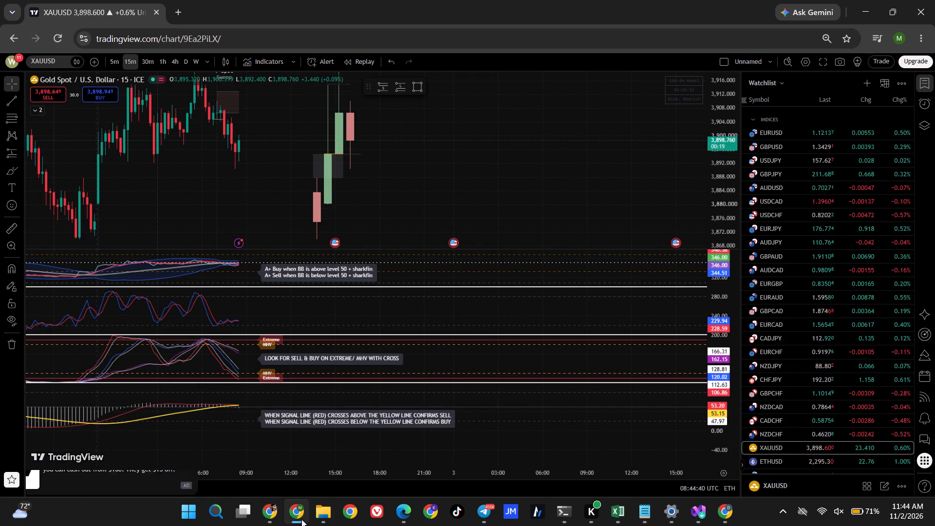
left_click(301, 519)
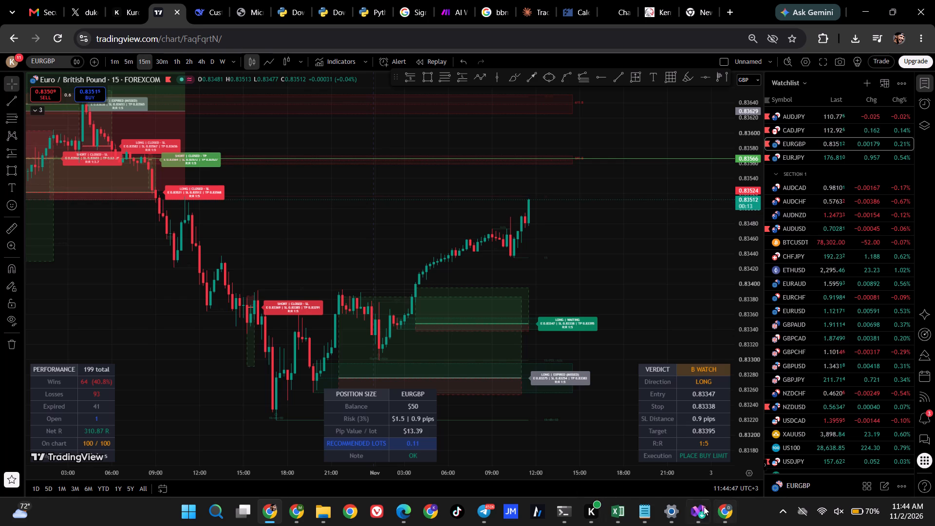
left_click(623, 521)
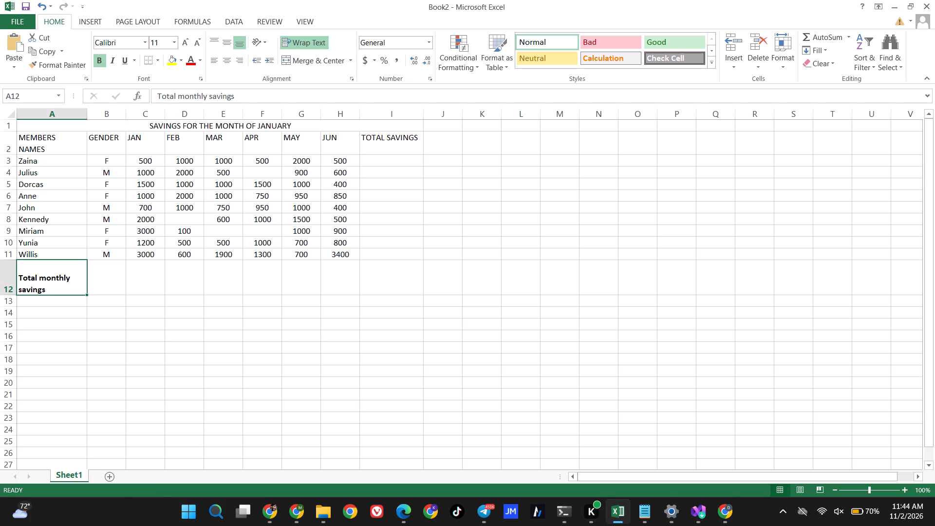
Apply All Borders to the whole table, from the title row through the Total monthly savings row (A1:I12).
left_click(176, 279)
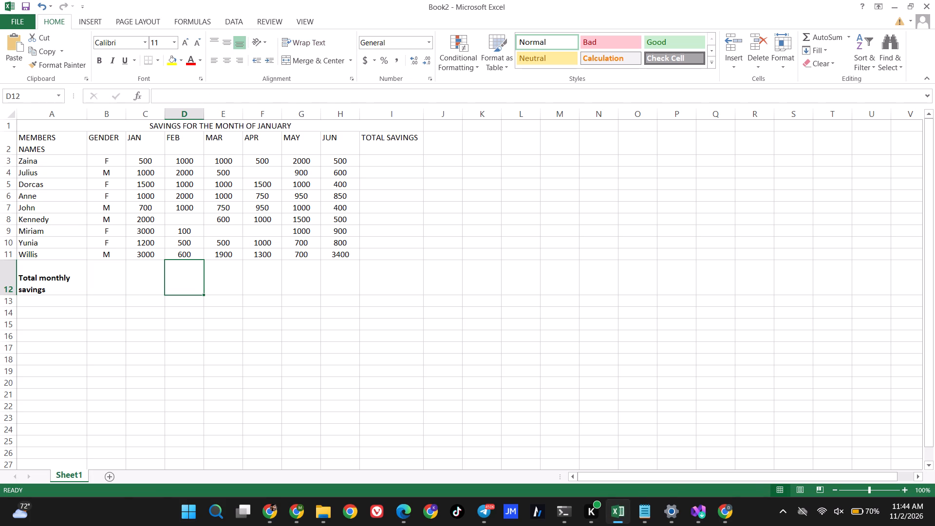
left_click_drag(30, 126, 316, 293)
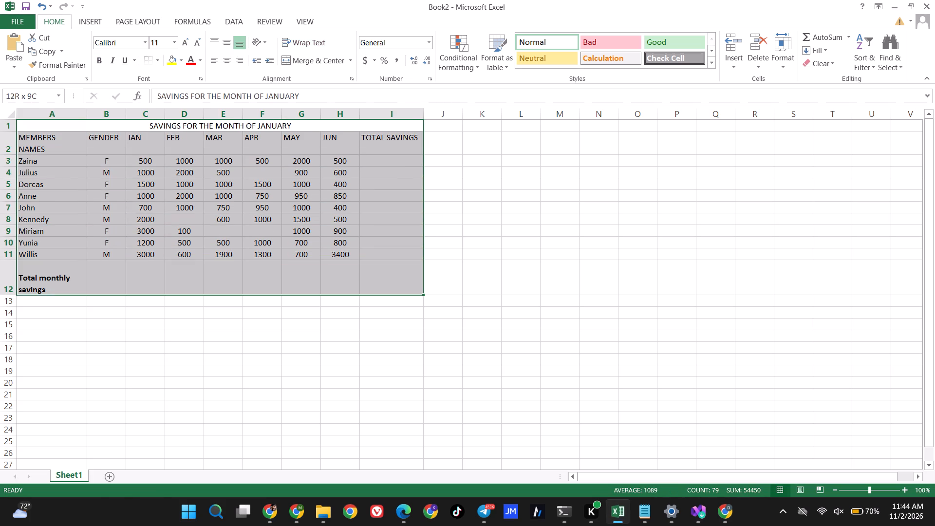
left_click_drag(316, 293, 316, 293)
left_click(155, 60)
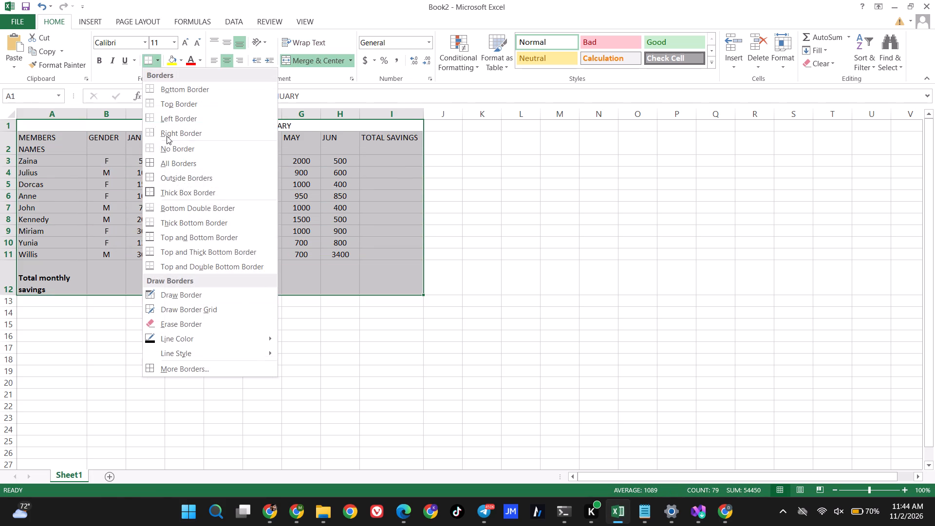
left_click(172, 161)
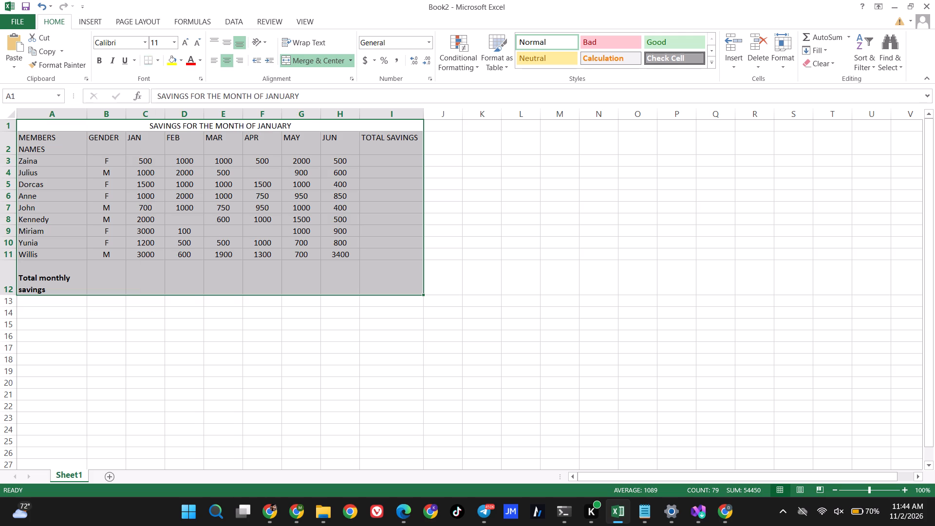
left_click(350, 321)
left_click(438, 231)
scroll(438, 230, "up", 4)
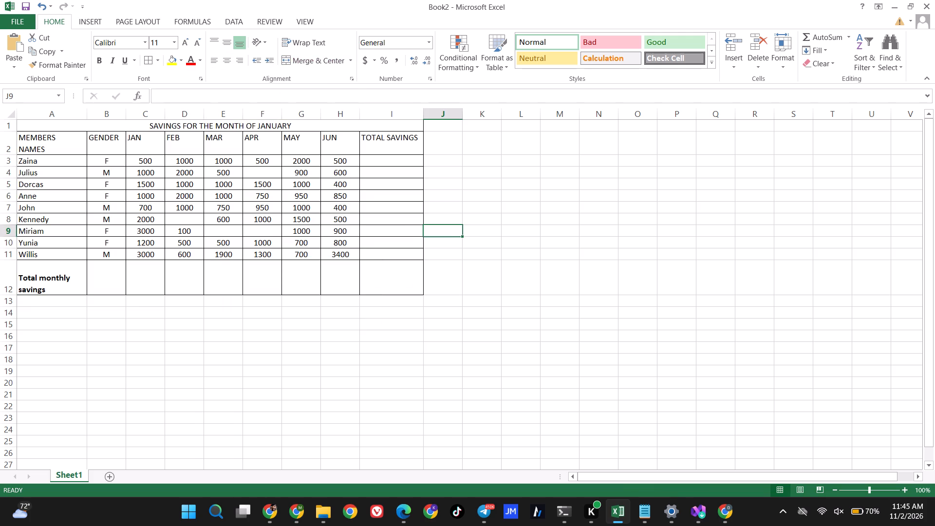
Extend All Borders down to row 16, covering the four empty rows below Total monthly savings (A1:I16).
left_click(275, 336)
left_click_drag(31, 127, 97, 149)
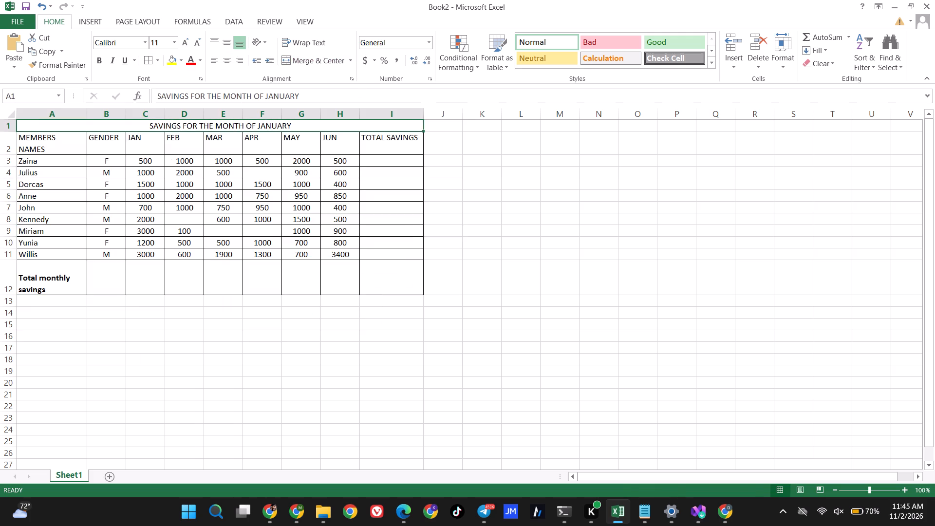
left_click_drag(97, 149, 268, 333)
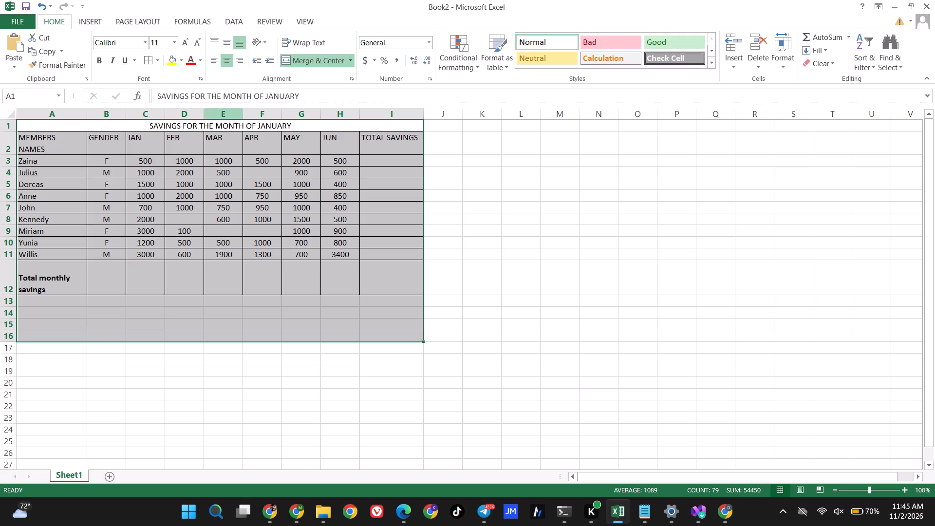
left_click(156, 63)
left_click(150, 62)
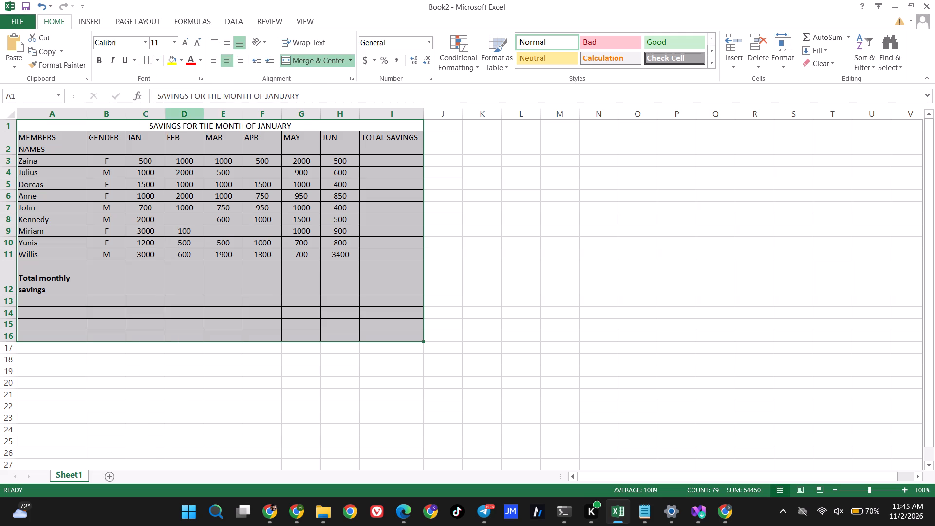
left_click(278, 378)
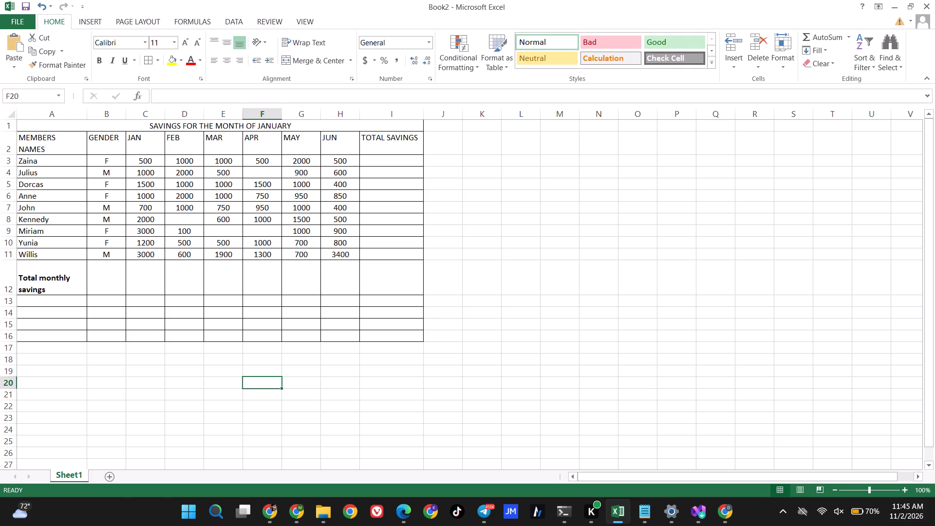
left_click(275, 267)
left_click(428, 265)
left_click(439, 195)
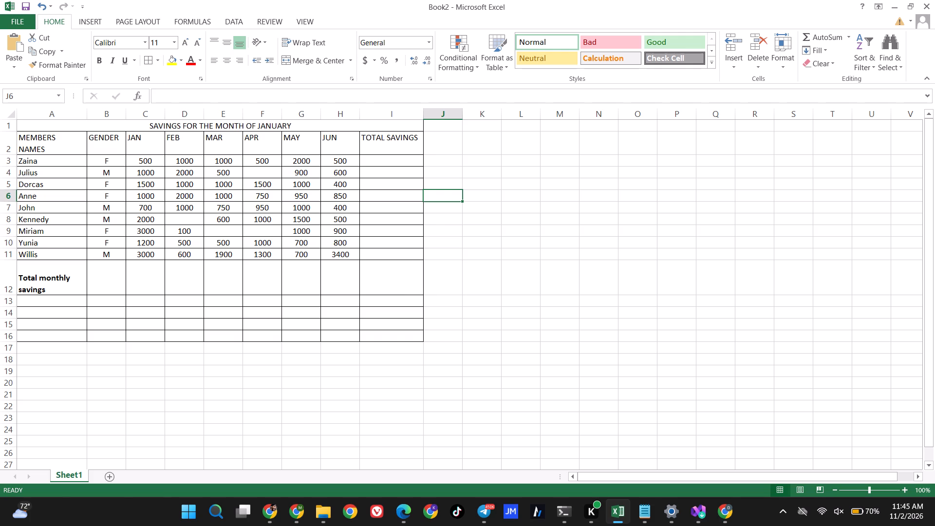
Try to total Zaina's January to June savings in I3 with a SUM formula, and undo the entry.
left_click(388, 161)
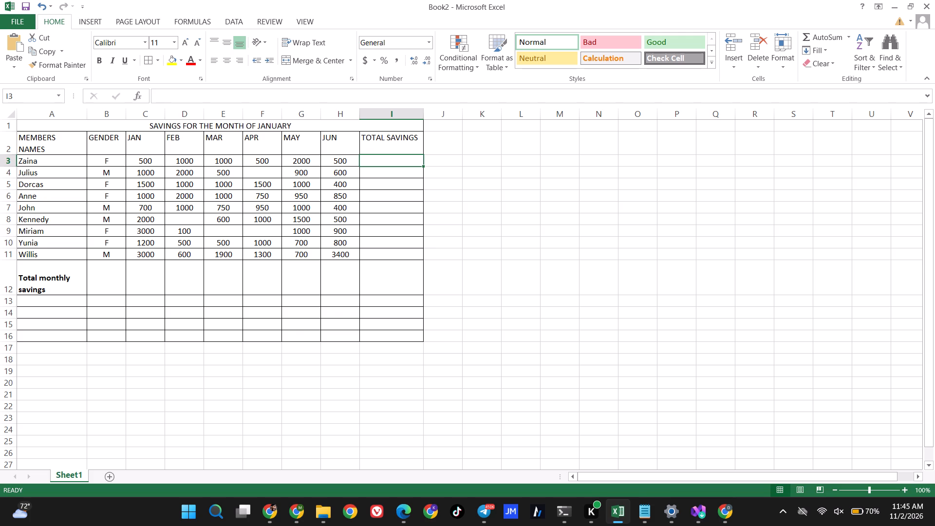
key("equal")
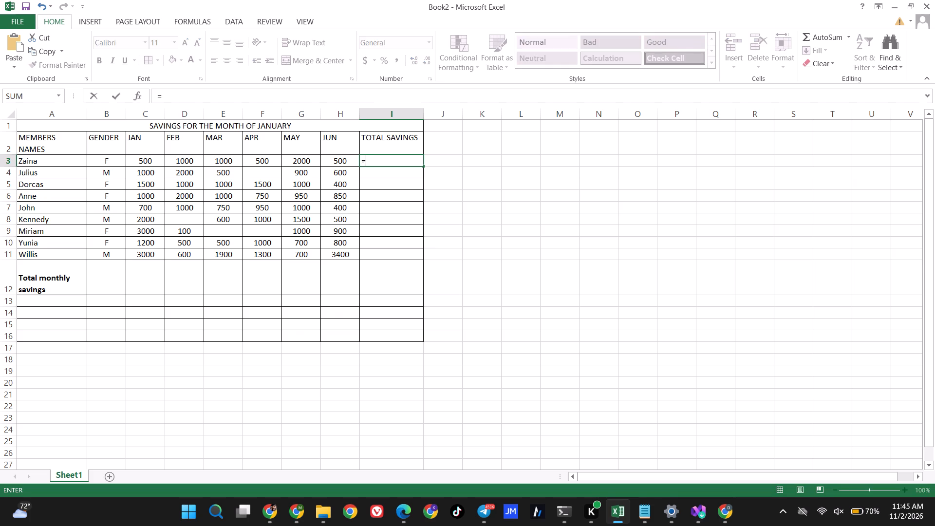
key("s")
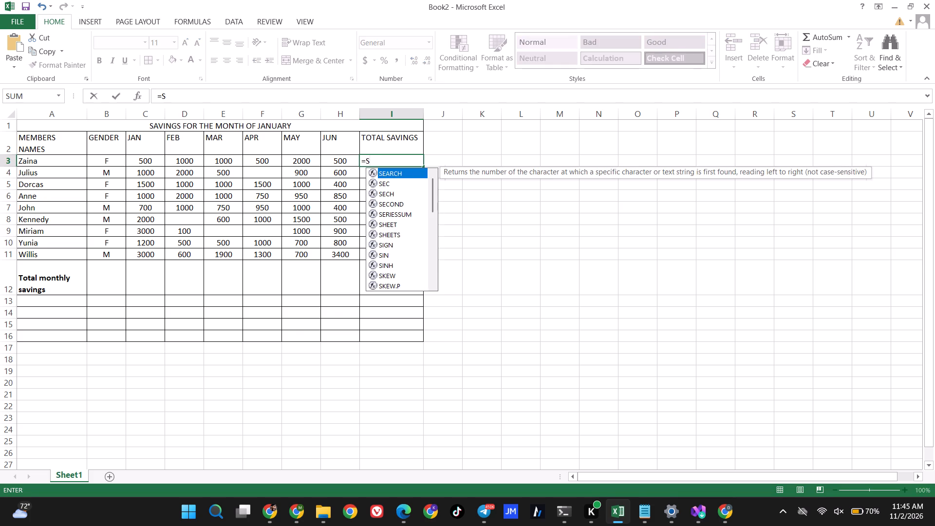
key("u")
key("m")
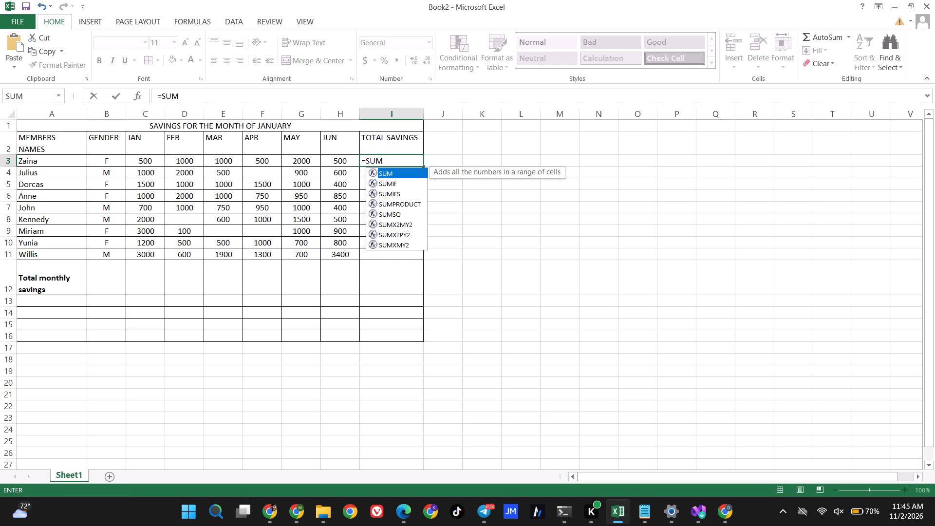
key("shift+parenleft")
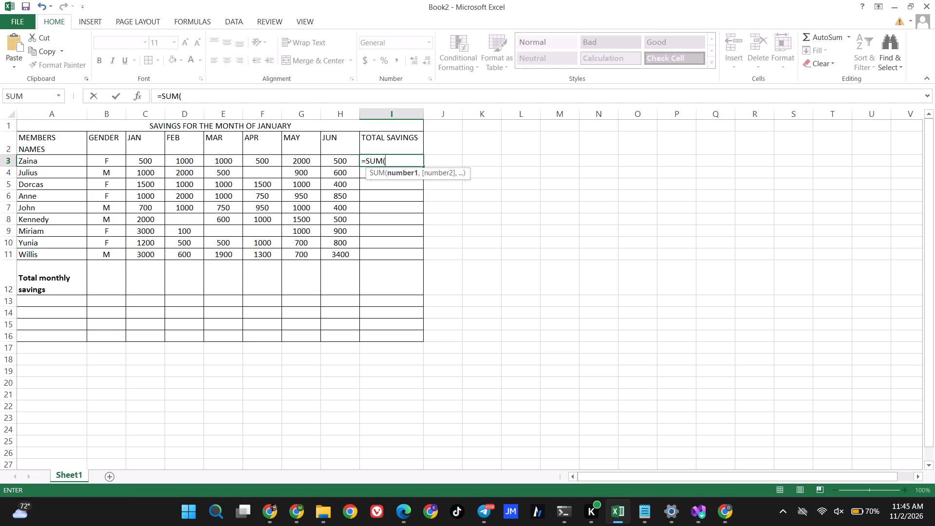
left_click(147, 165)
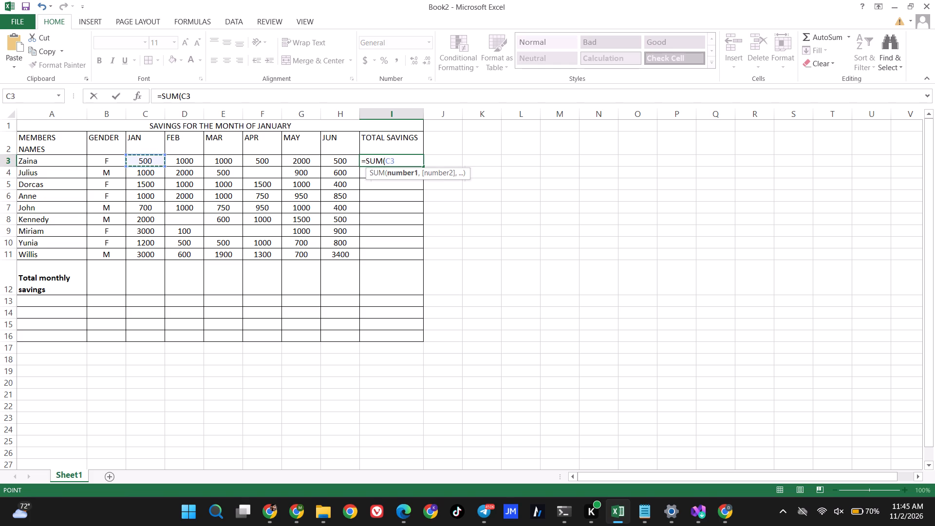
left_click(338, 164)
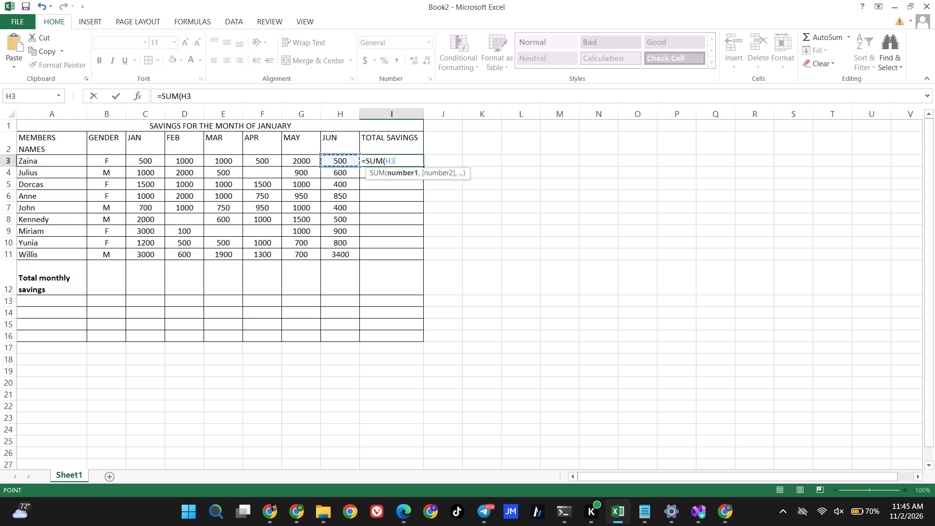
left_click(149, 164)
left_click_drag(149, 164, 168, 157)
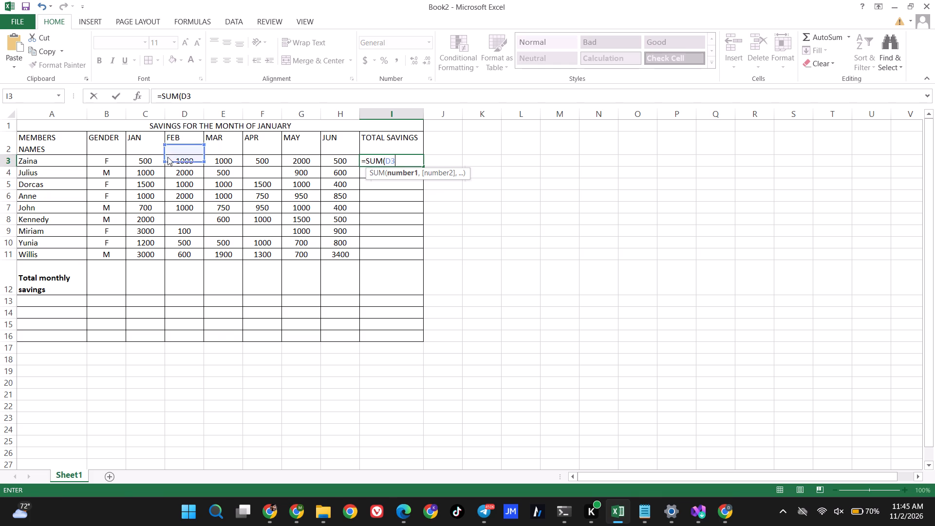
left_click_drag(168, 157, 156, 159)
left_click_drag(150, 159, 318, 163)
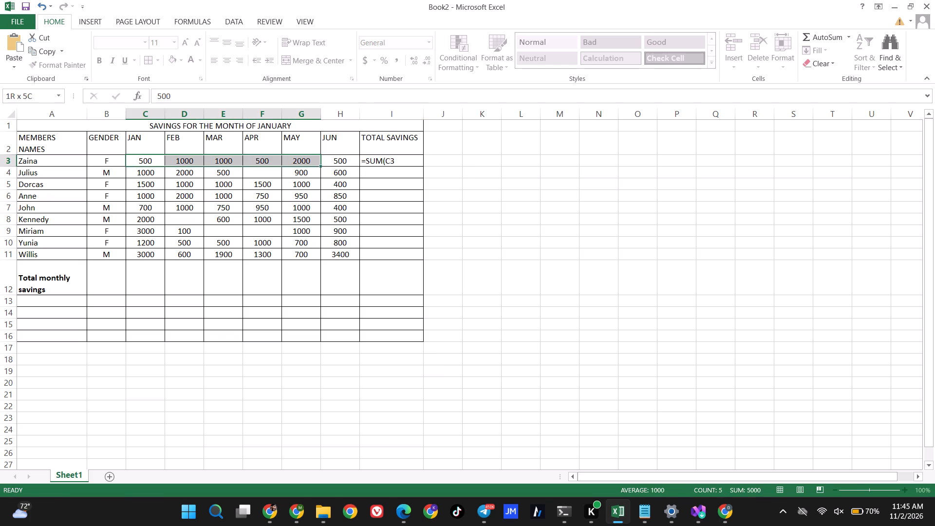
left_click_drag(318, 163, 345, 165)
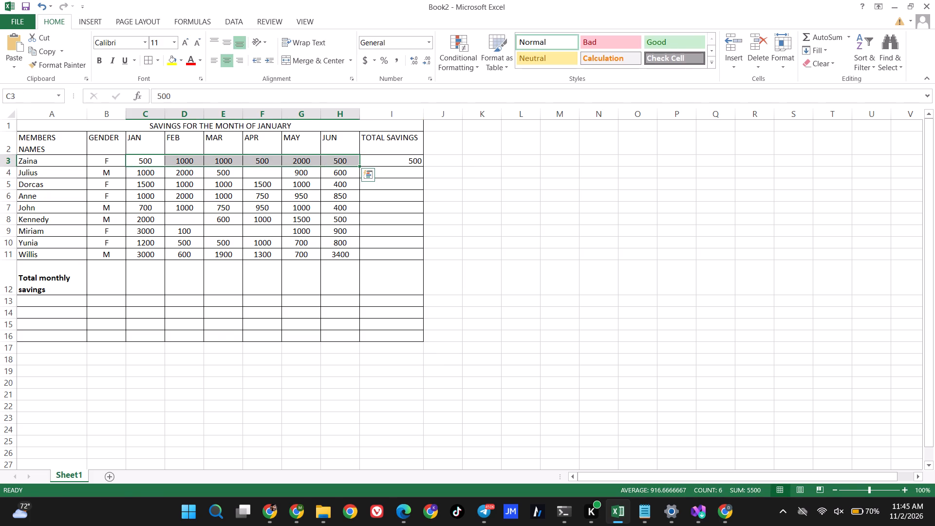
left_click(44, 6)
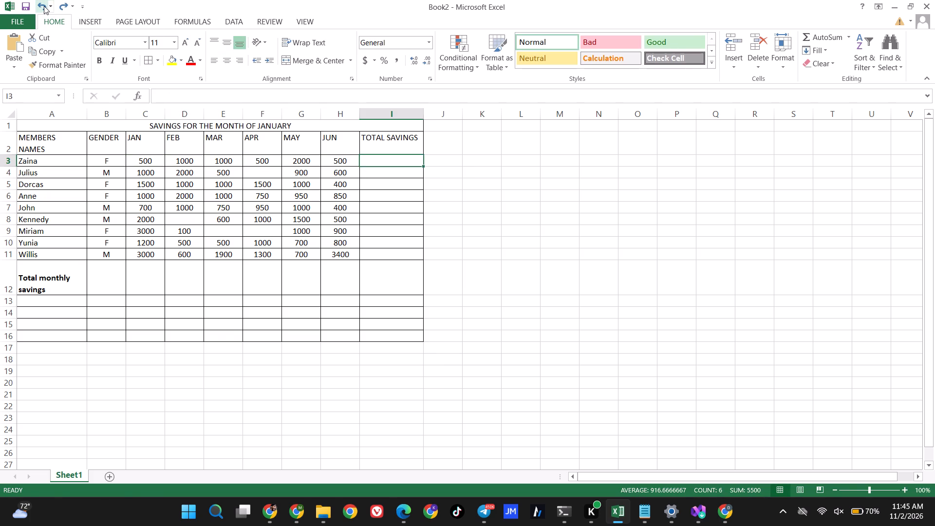
Enter the formula =C3+D3+E3+F3+G3+H3 in Zaina's TOTAL SAVINGS cell (I3).
double_click(384, 161)
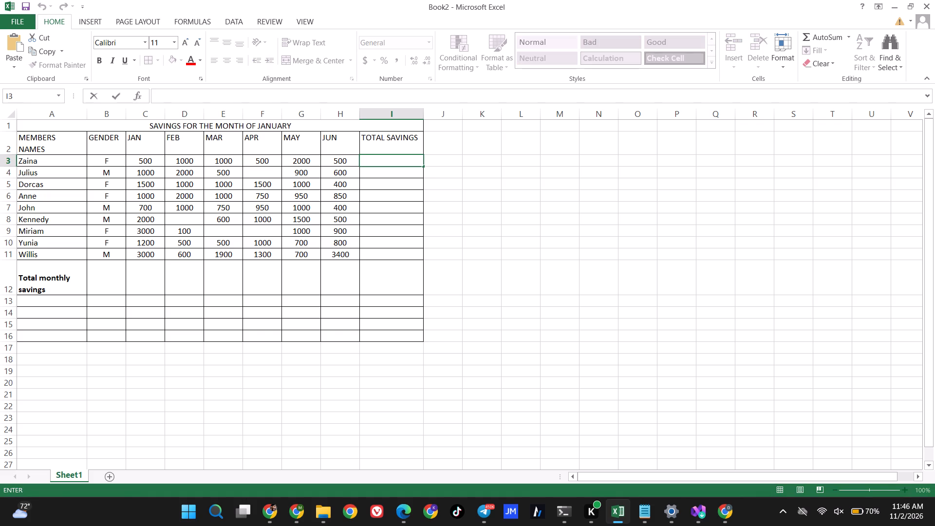
key("equal")
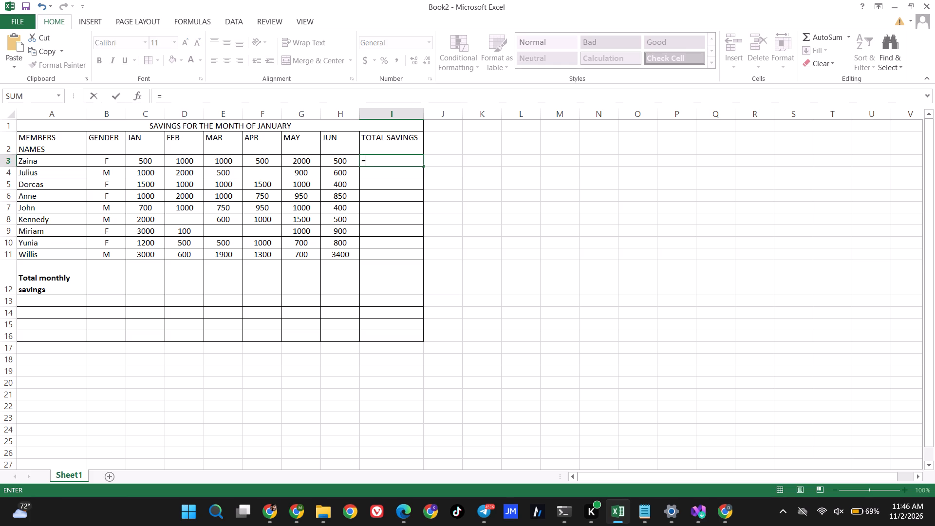
type("C3")
key("shift+plus")
left_click(187, 162)
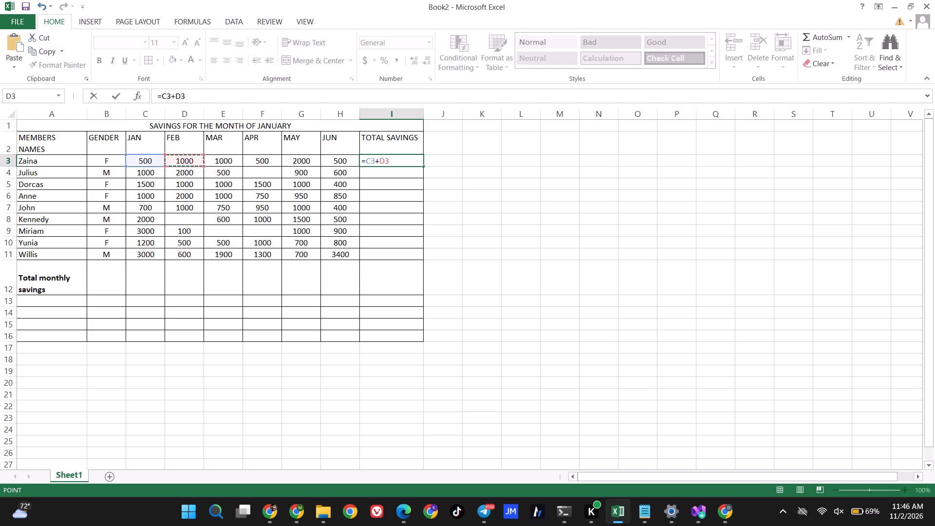
key("shift+plus")
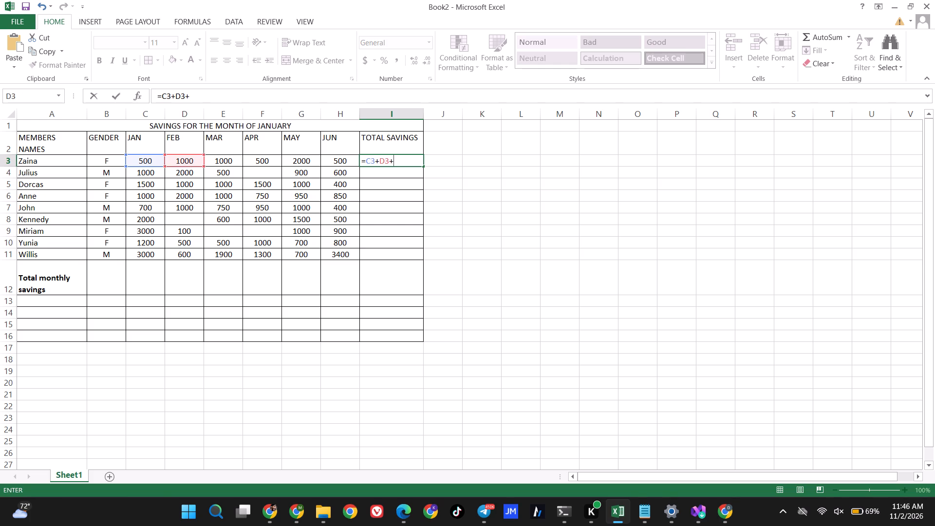
left_click(233, 163)
key("shift+plus")
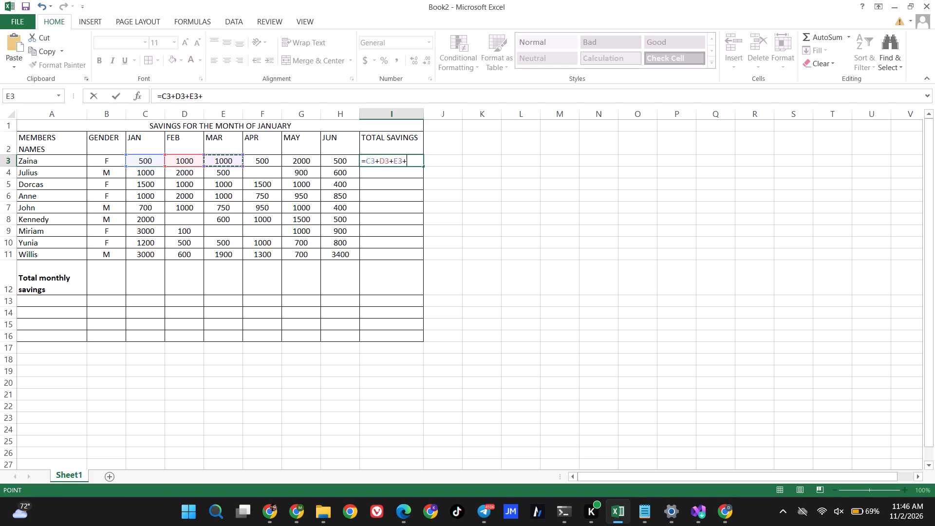
left_click(276, 161)
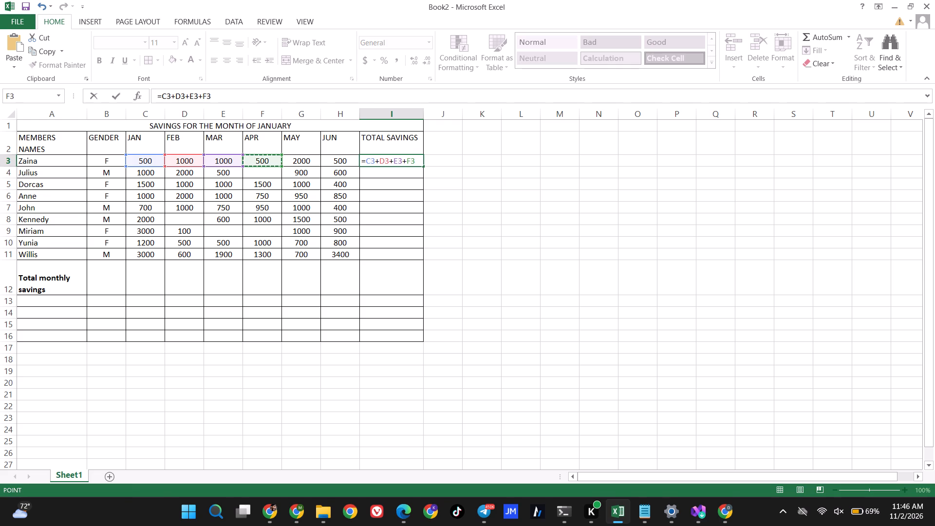
key("shift+plus")
left_click(303, 159)
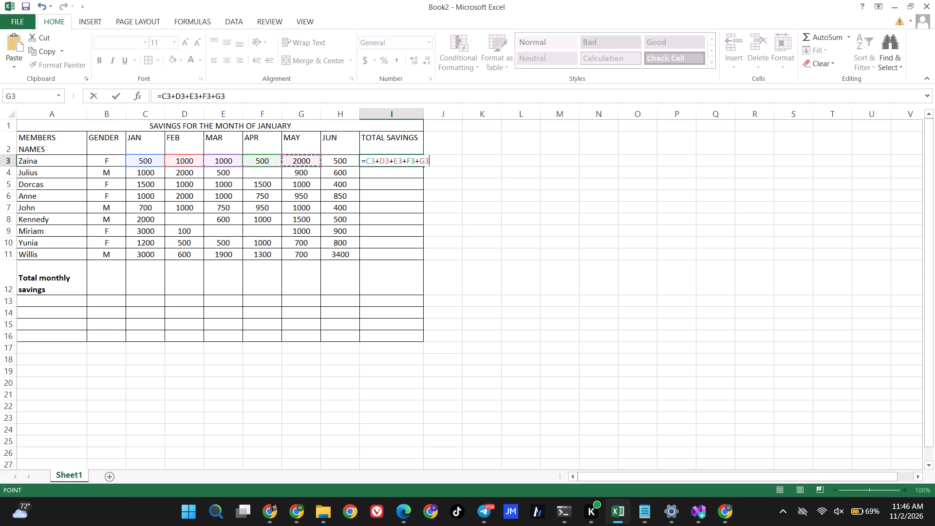
key("shift+plus")
left_click(347, 161)
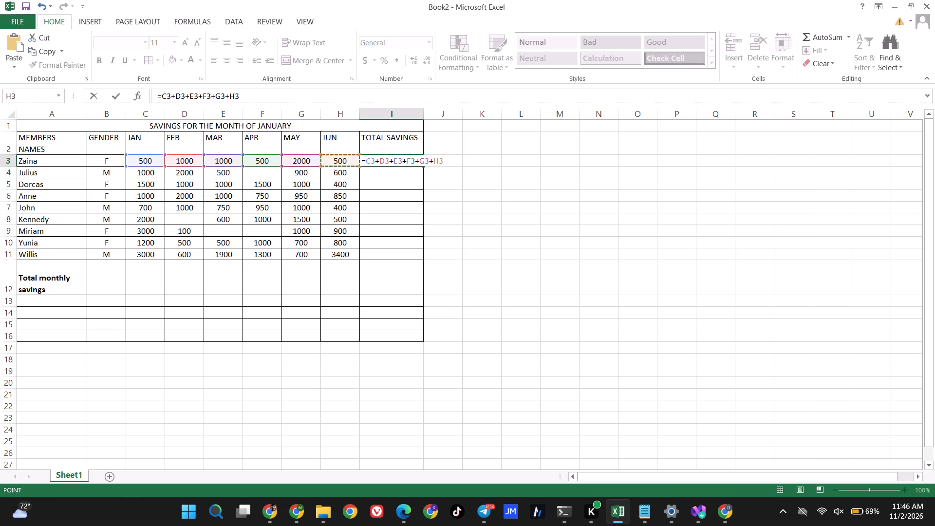
key("Return")
Fill the total formula from I3 down the TOTAL SAVINGS column to Willis's row (I11).
left_click(412, 157)
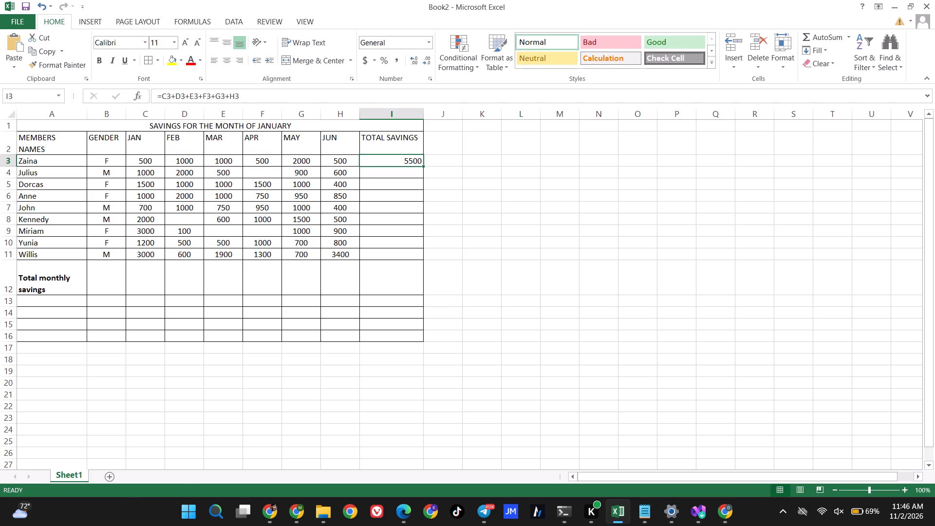
left_click_drag(423, 166, 427, 257)
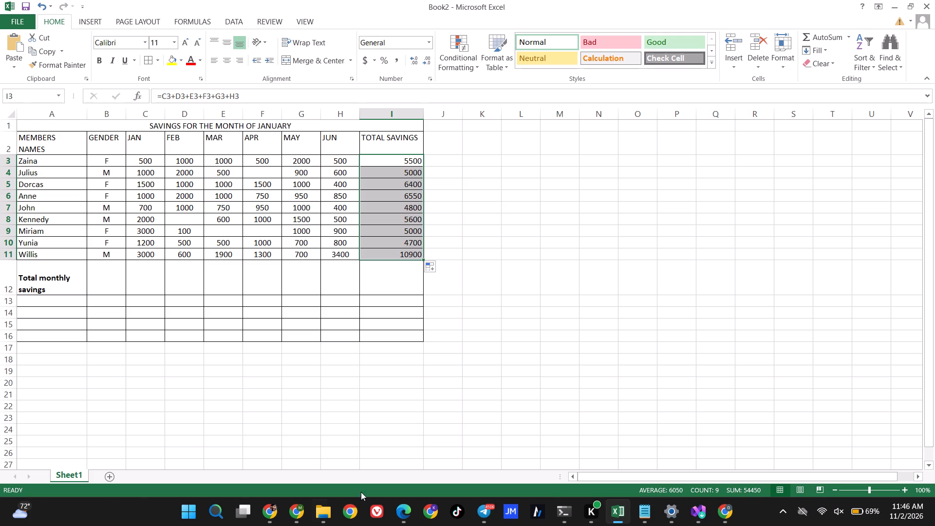
Switch to Google Chrome to view the XAUUSD and EURGBP charts on TradingView, dismiss the referral ad, and return to the Excel workbook.
left_click(297, 516)
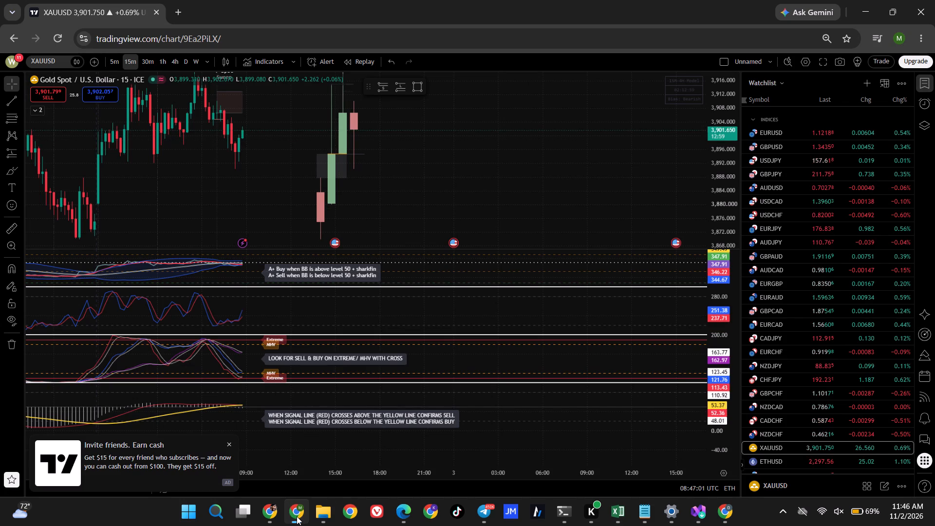
left_click(297, 516)
left_click(297, 516)
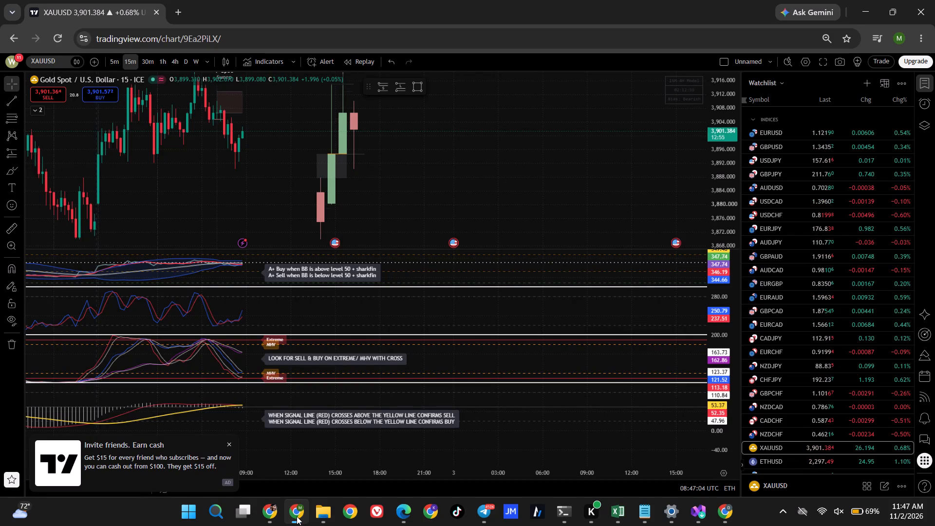
left_click(297, 516)
left_click(298, 516)
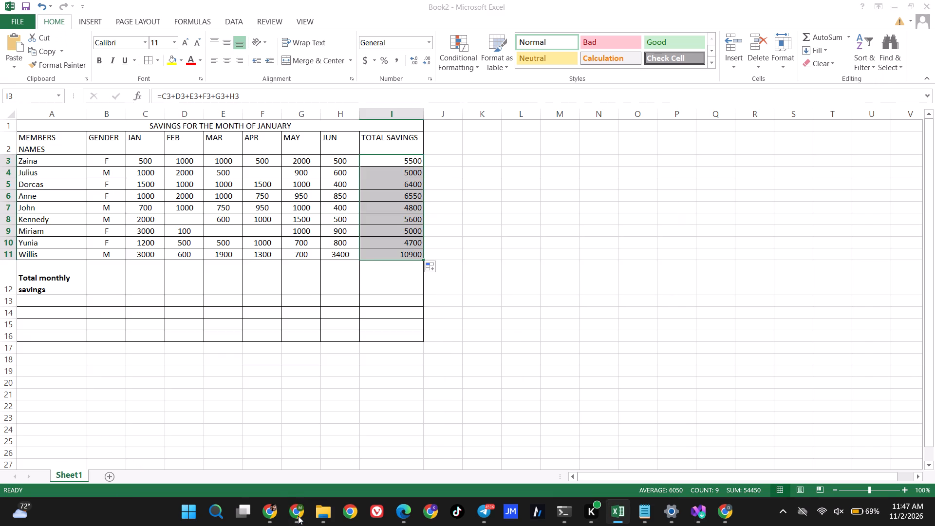
scroll(382, 293, "down", 1)
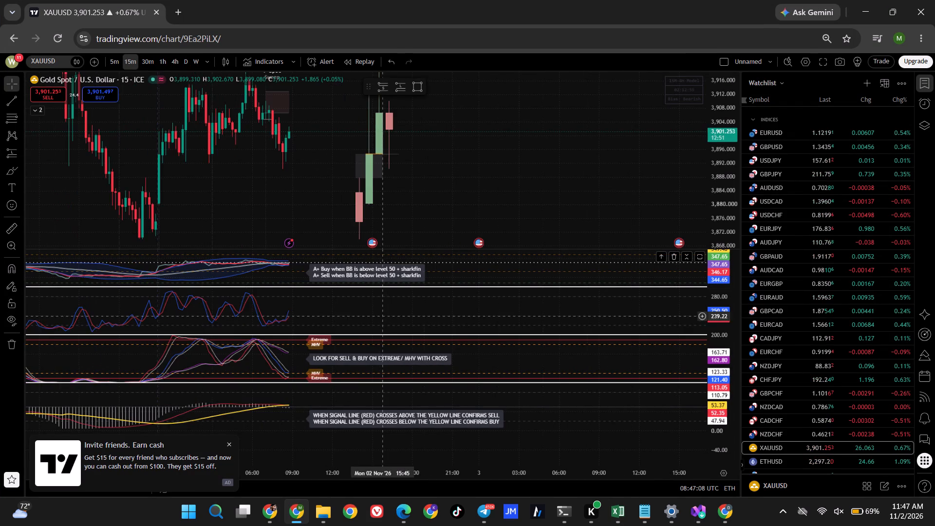
left_click_drag(380, 331, 383, 354)
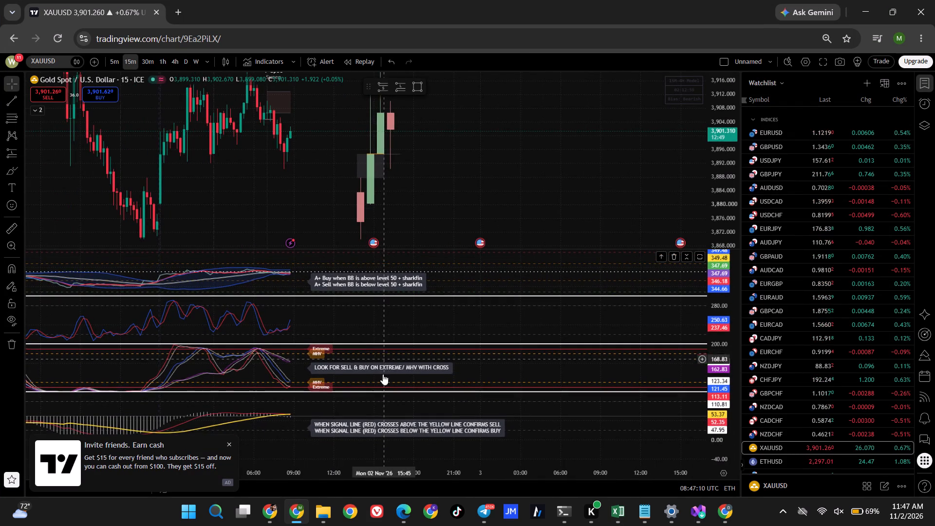
left_click(227, 443)
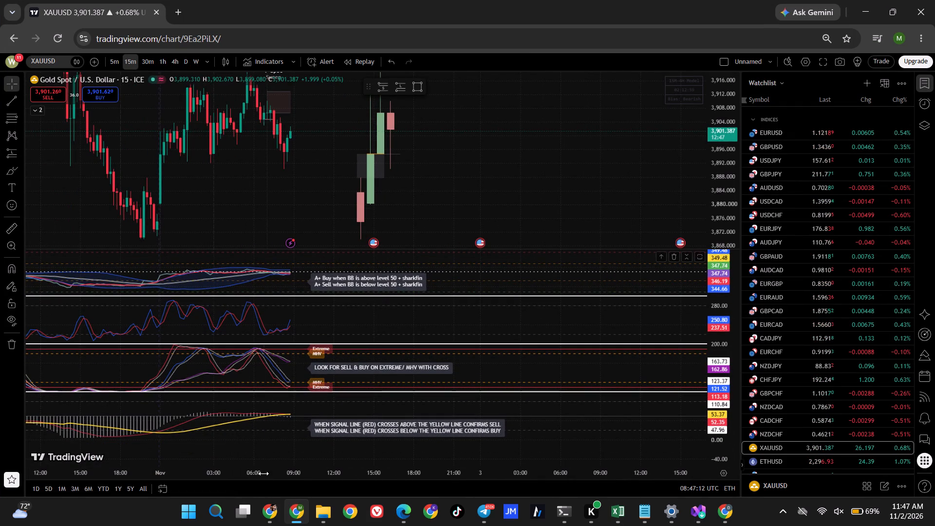
left_click(271, 518)
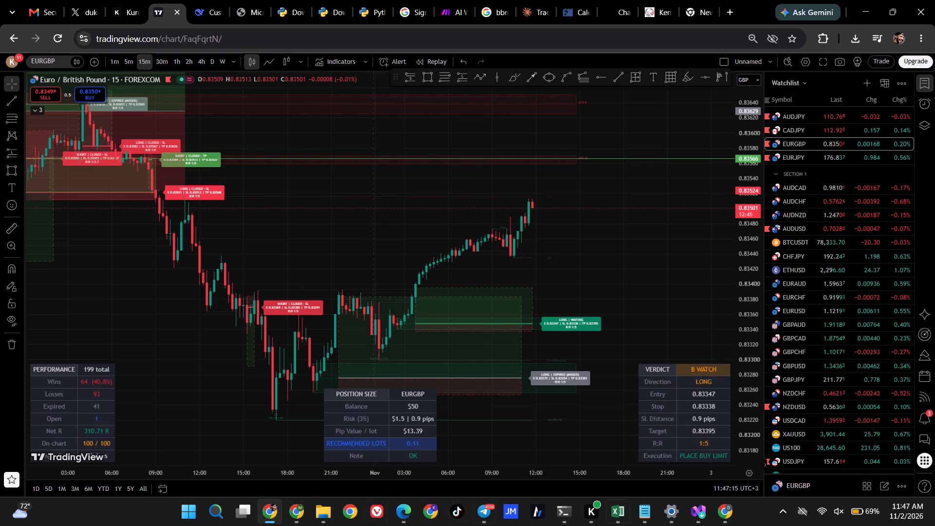
left_click(616, 514)
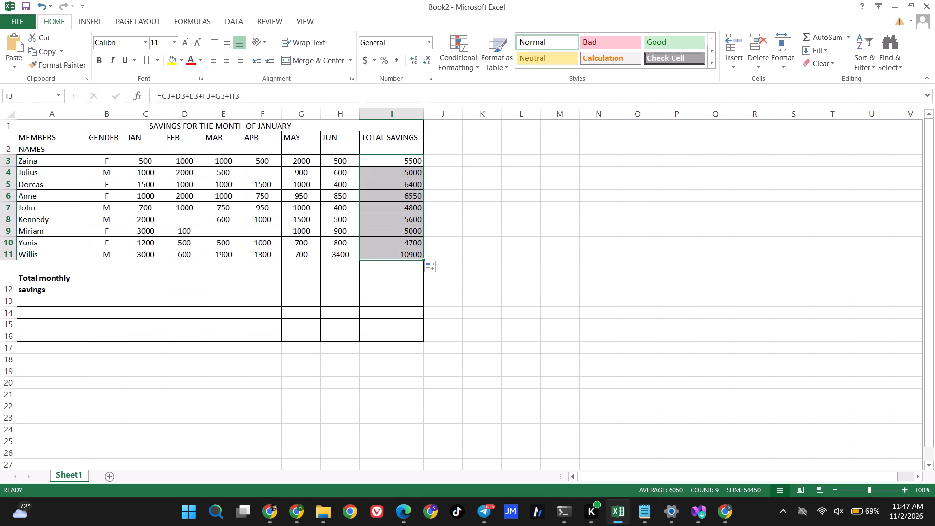
Inspect the copied total formulas in the TOTAL SAVINGS cells for Yunia and Willis (I10 and I11).
left_click(67, 272)
left_click(97, 278)
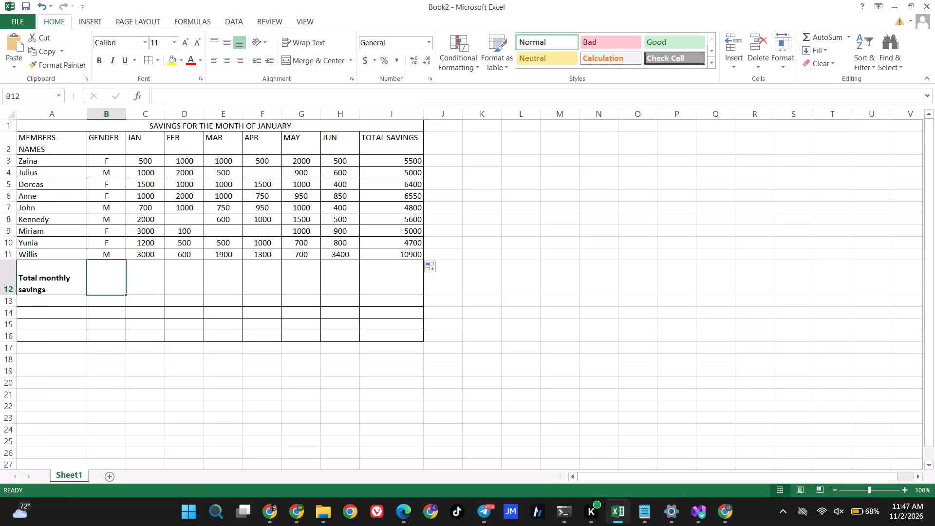
left_click(395, 246)
double_click(411, 240)
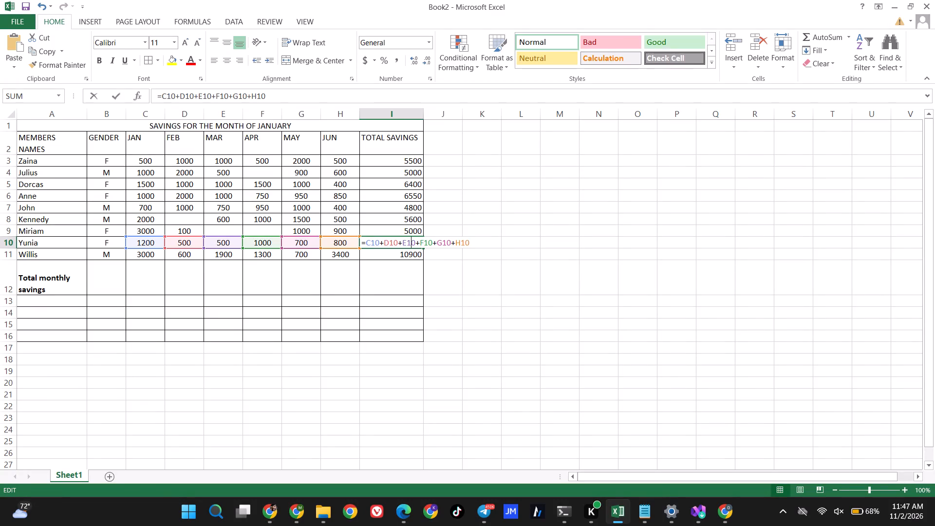
double_click(392, 255)
double_click(414, 208)
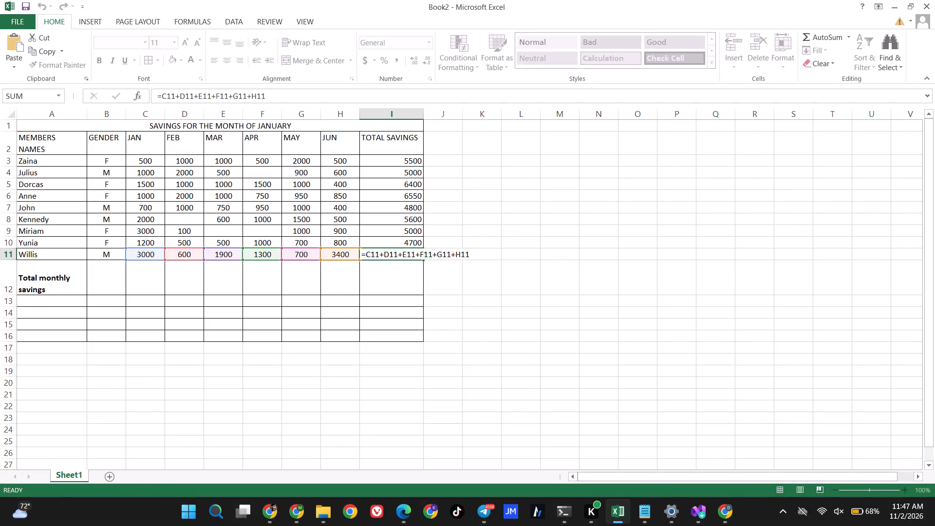
left_click(114, 283)
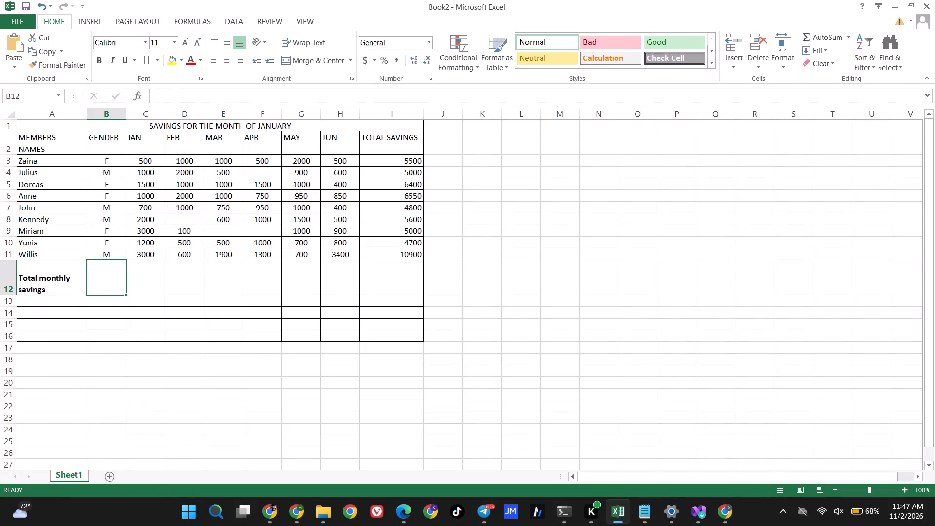
Enter the formula =C3+C4+C5+C6+C7+C8+C9+C10+C11 in cell B12 of the Total monthly savings row.
key("equal")
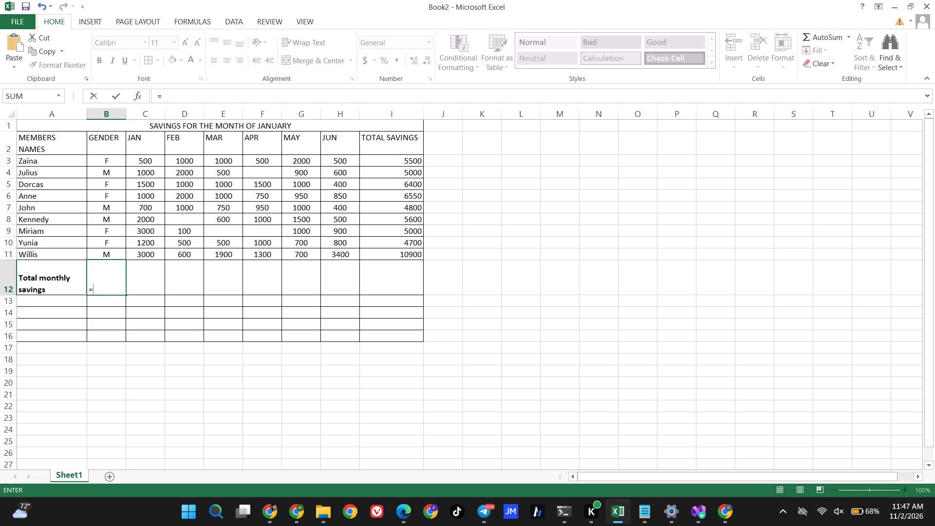
left_click(163, 159)
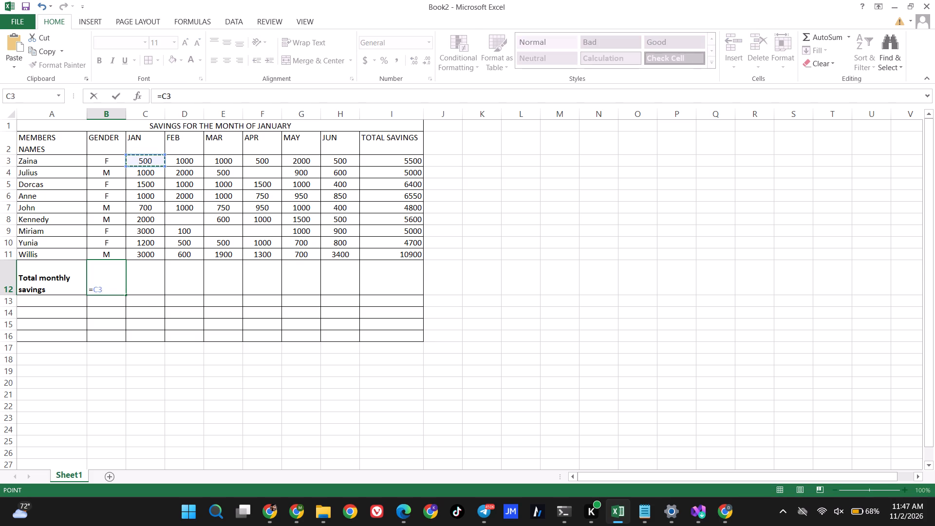
key("equal")
key("BackSpace")
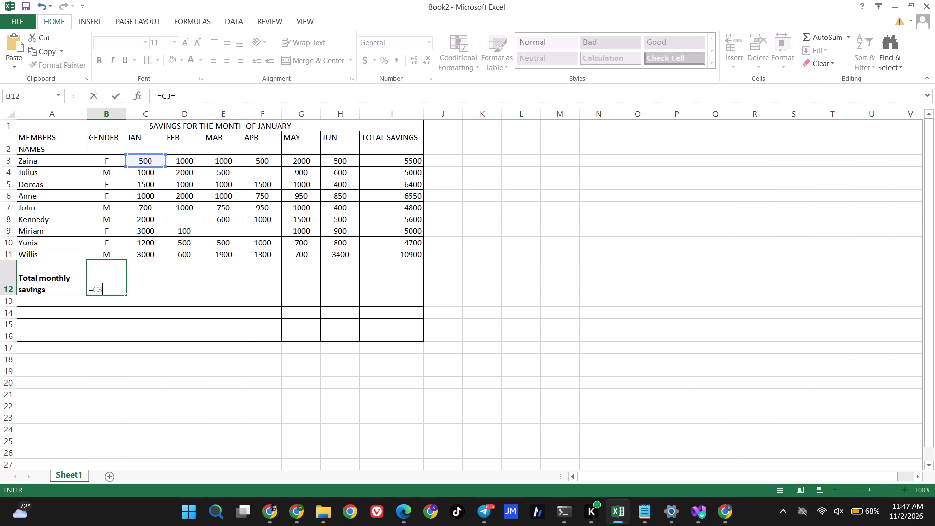
key("shift+plus")
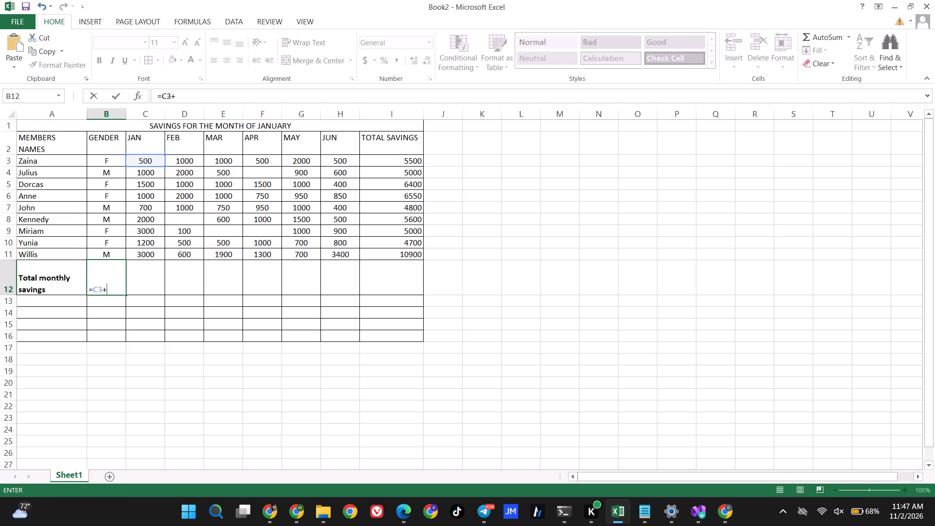
left_click(154, 176)
key("shift+plus")
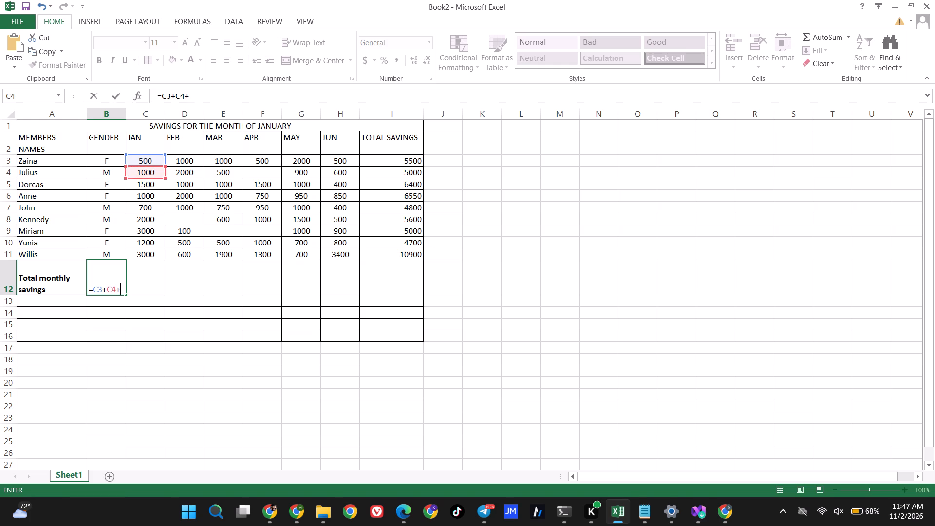
left_click(149, 188)
key("shift+plus")
left_click(149, 194)
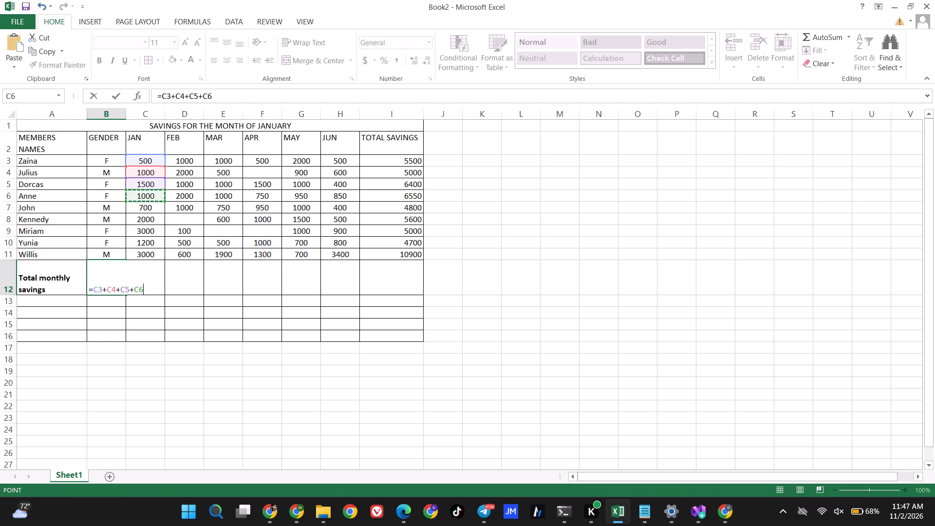
key("shift+plus")
left_click(146, 210)
key("shift+plus")
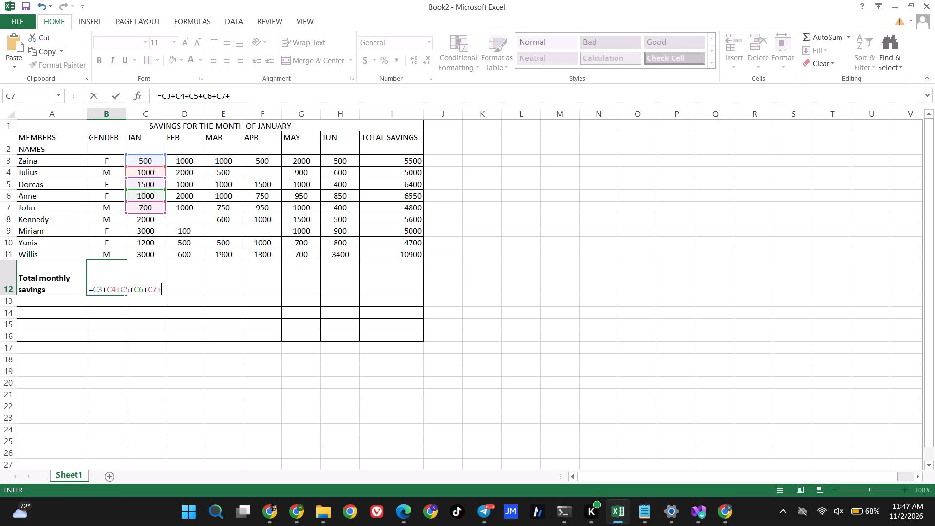
left_click(146, 221)
key("shift+plus")
left_click(149, 231)
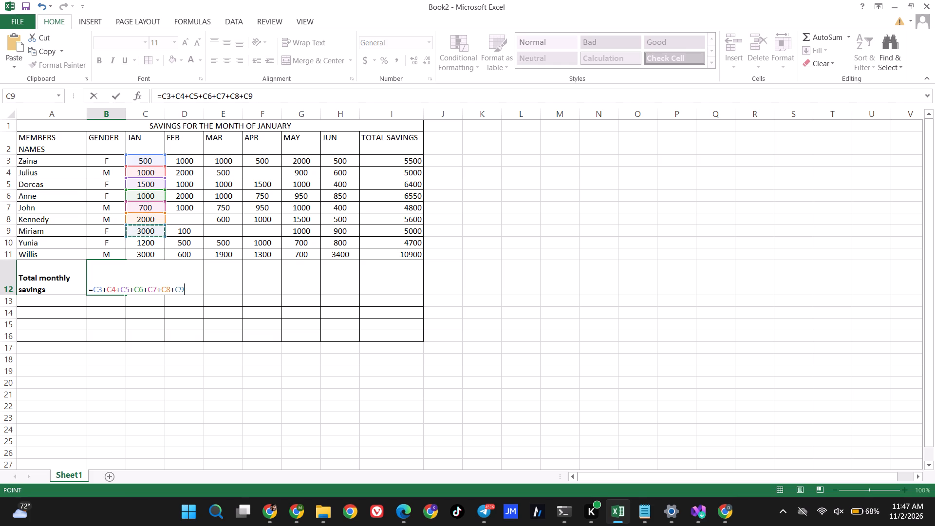
key("shift+plus")
left_click(150, 241)
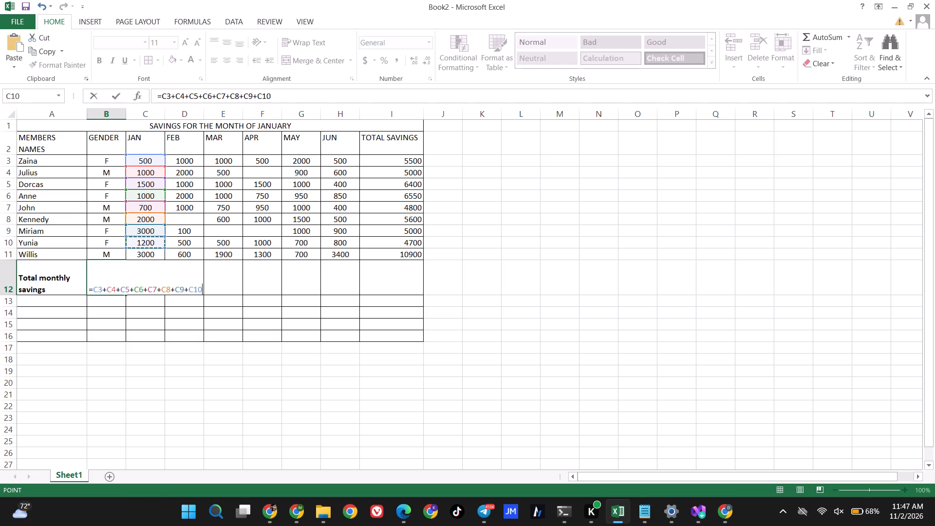
key("shift+plus")
left_click(150, 257)
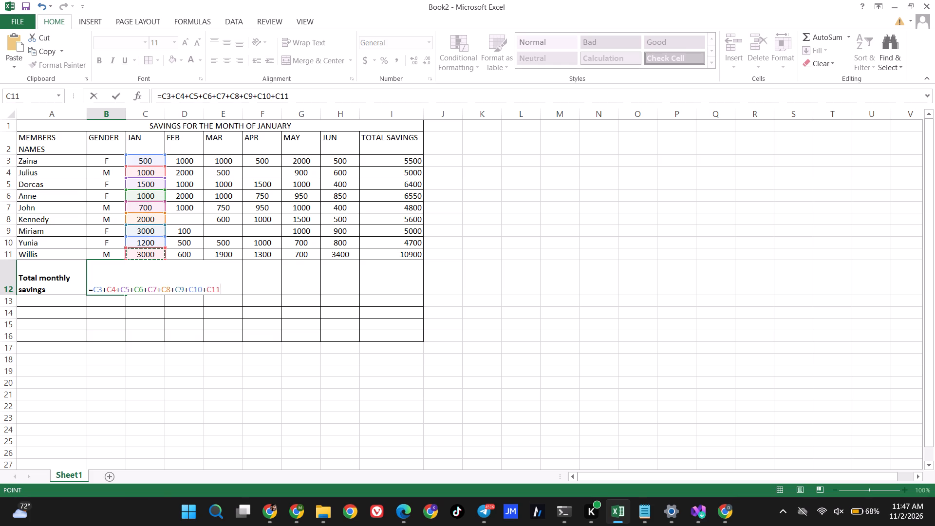
key("Return")
Fill the total formula from B12 across the Total monthly savings row to the JUN column (H12).
left_click(121, 283)
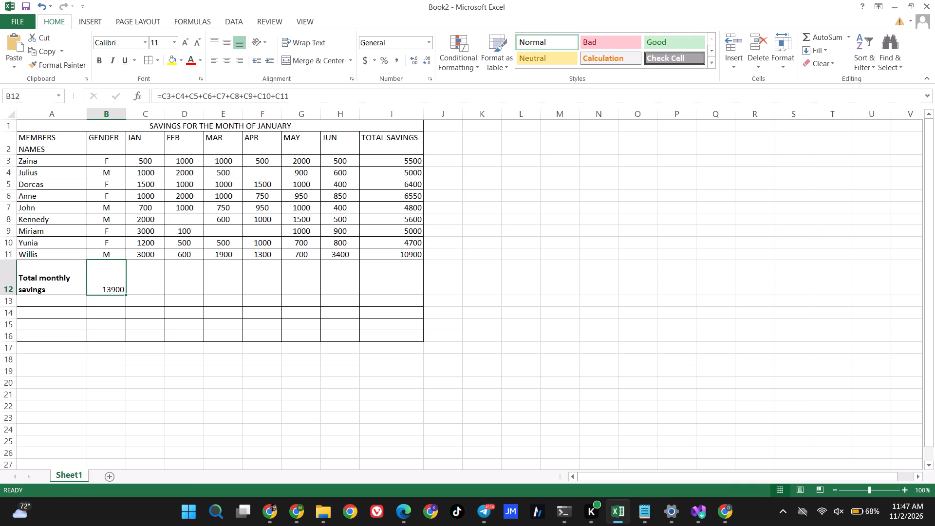
left_click_drag(127, 294, 400, 296)
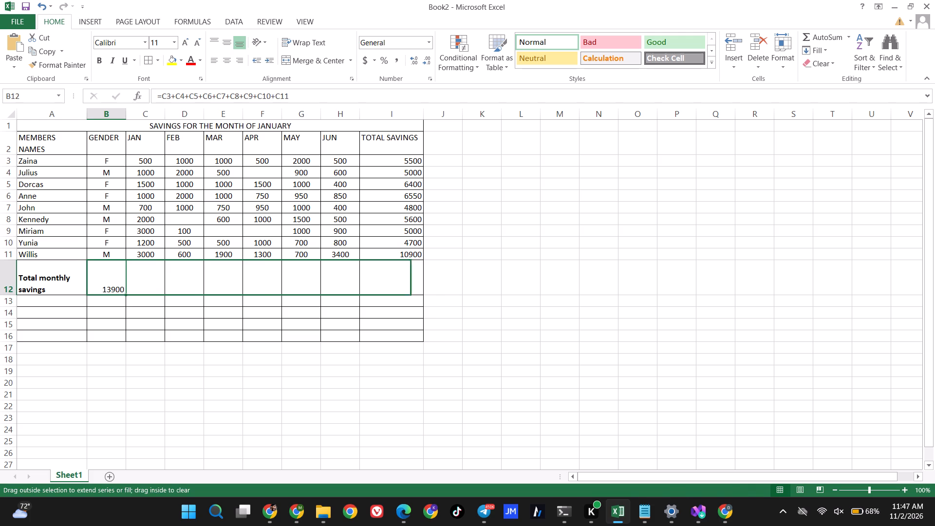
left_click_drag(400, 296, 411, 296)
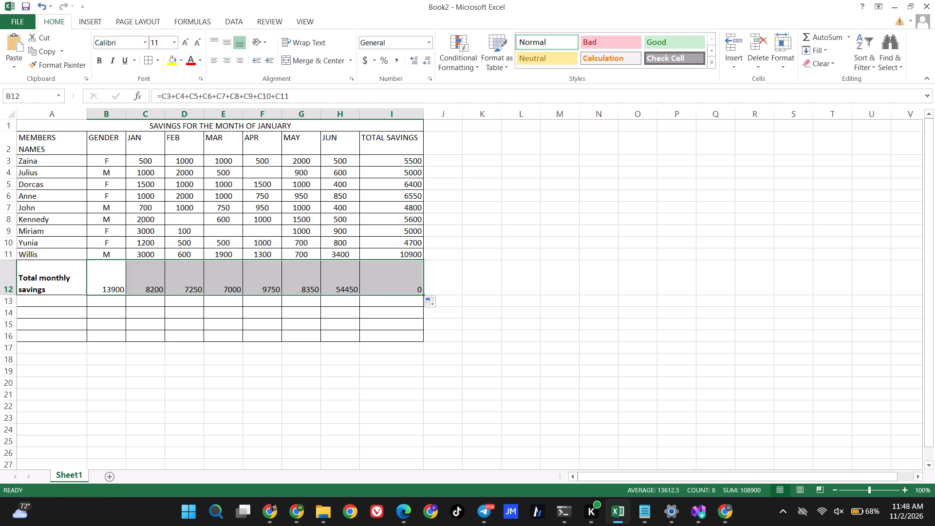
left_click_drag(424, 294, 366, 290)
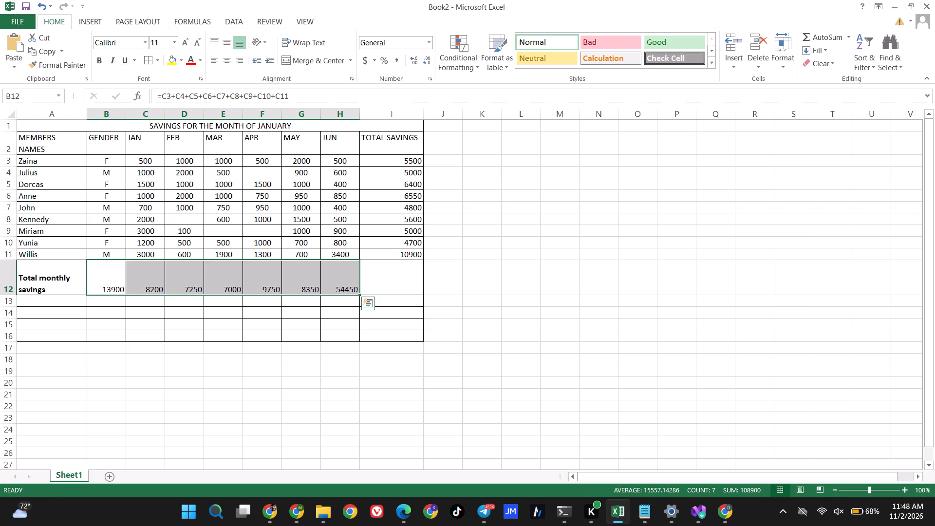
left_click(359, 368)
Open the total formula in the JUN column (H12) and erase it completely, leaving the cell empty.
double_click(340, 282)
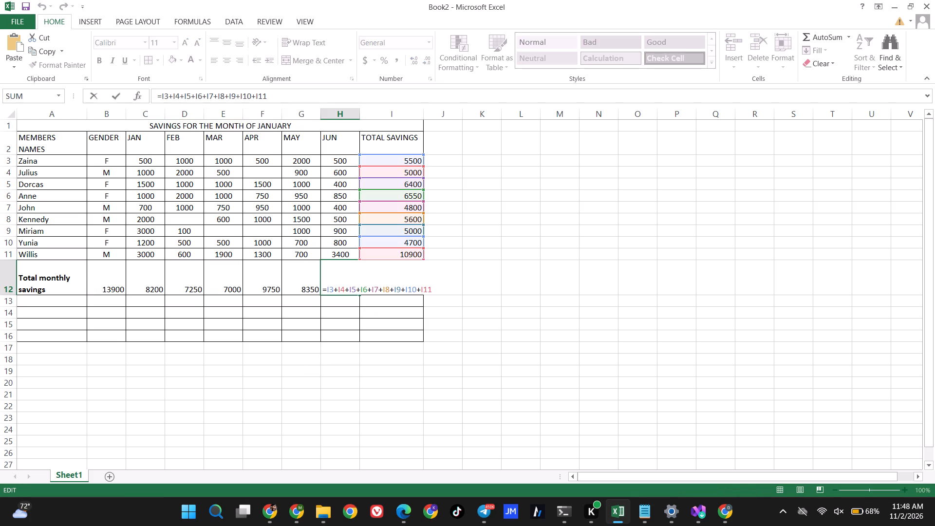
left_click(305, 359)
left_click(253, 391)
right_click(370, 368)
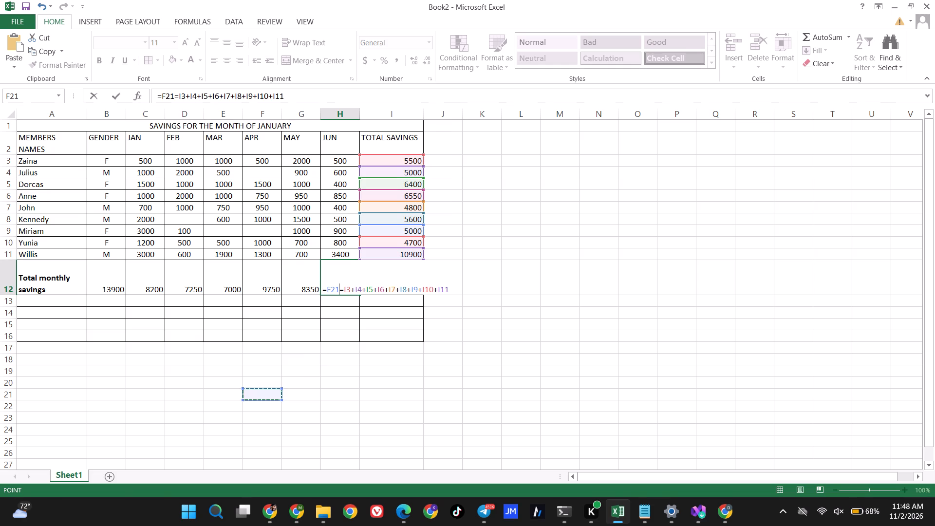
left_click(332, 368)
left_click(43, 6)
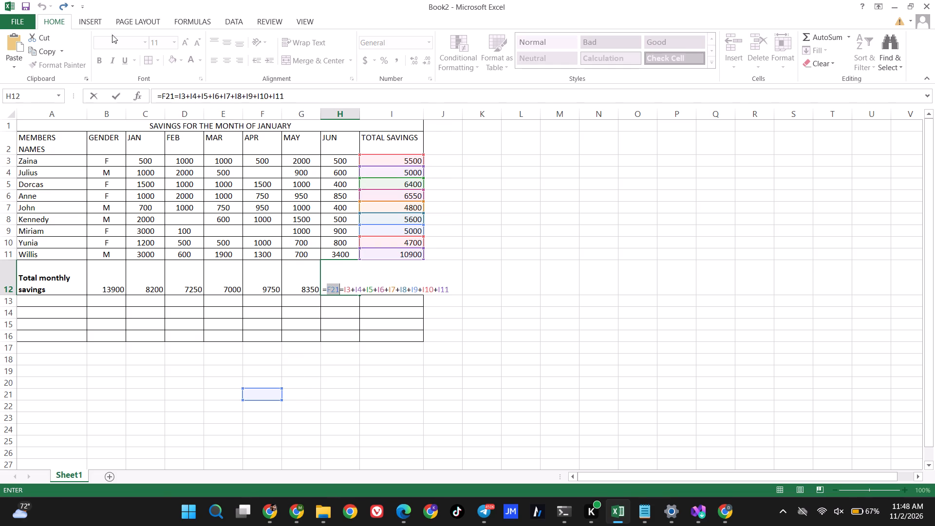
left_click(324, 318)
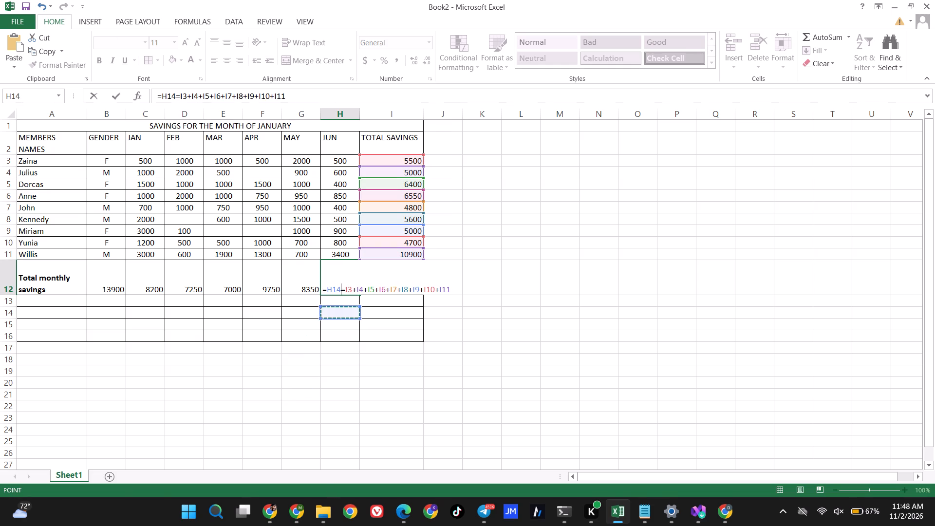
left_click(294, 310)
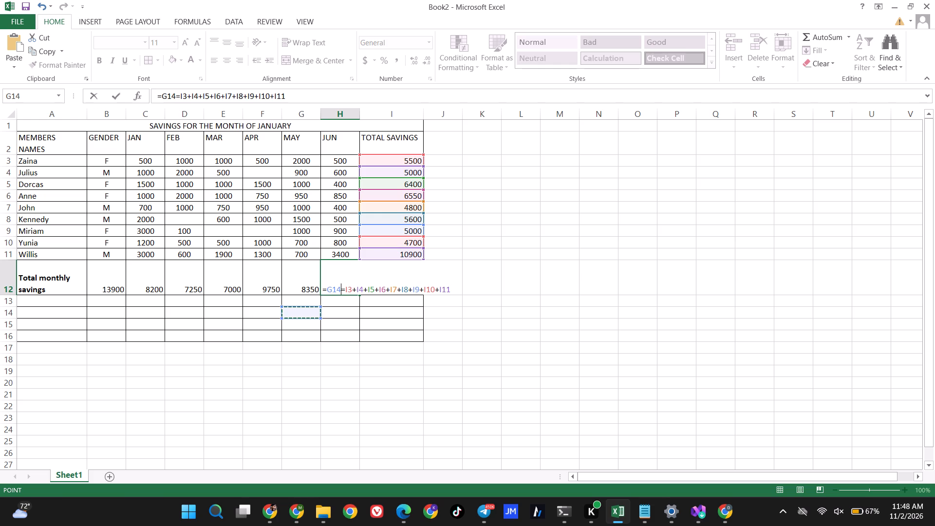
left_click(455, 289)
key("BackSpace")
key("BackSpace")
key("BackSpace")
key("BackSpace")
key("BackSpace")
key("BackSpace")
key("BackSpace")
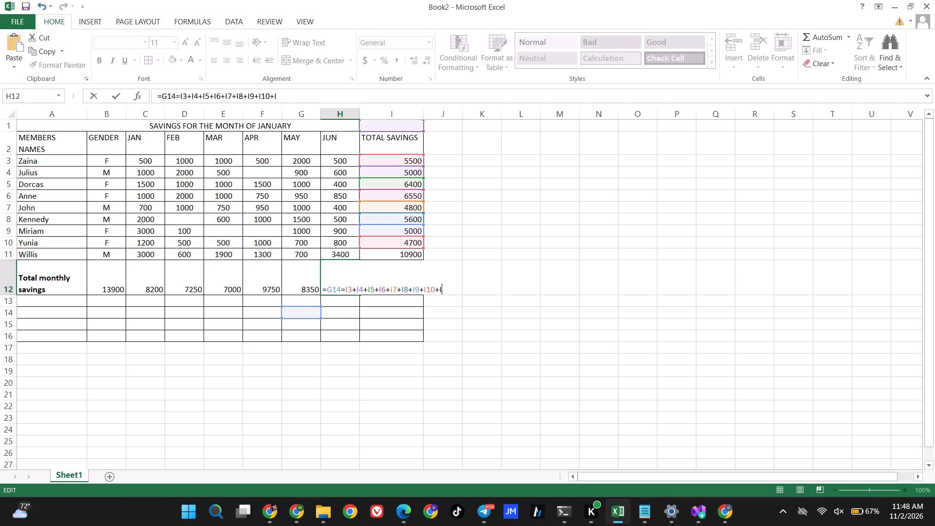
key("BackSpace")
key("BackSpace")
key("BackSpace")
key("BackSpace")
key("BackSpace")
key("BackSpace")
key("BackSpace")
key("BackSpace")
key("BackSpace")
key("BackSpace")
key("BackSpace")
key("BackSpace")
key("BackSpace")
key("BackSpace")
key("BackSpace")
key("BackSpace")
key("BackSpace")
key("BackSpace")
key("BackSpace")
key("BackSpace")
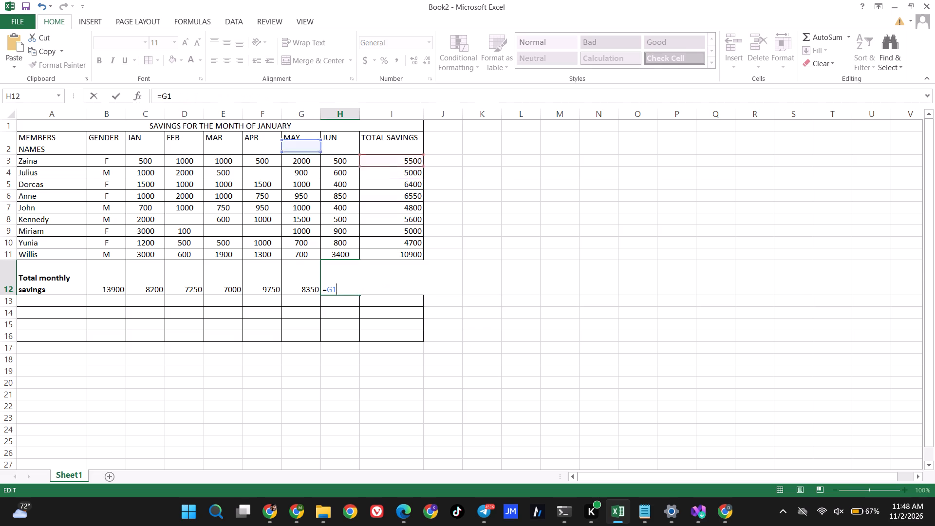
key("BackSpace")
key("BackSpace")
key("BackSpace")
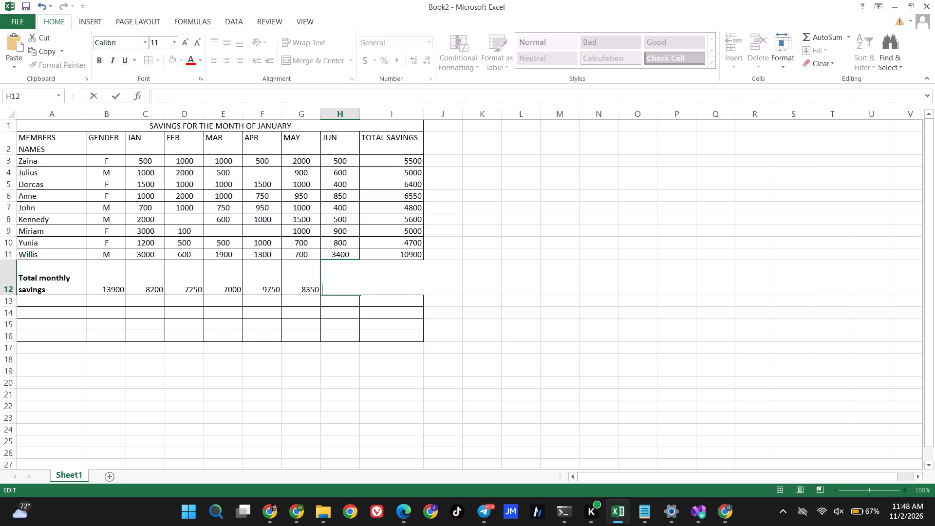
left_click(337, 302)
Fill the total formula from the MAY column (G12) into the JUN column (H12).
left_click(311, 290)
left_click_drag(322, 294, 332, 293)
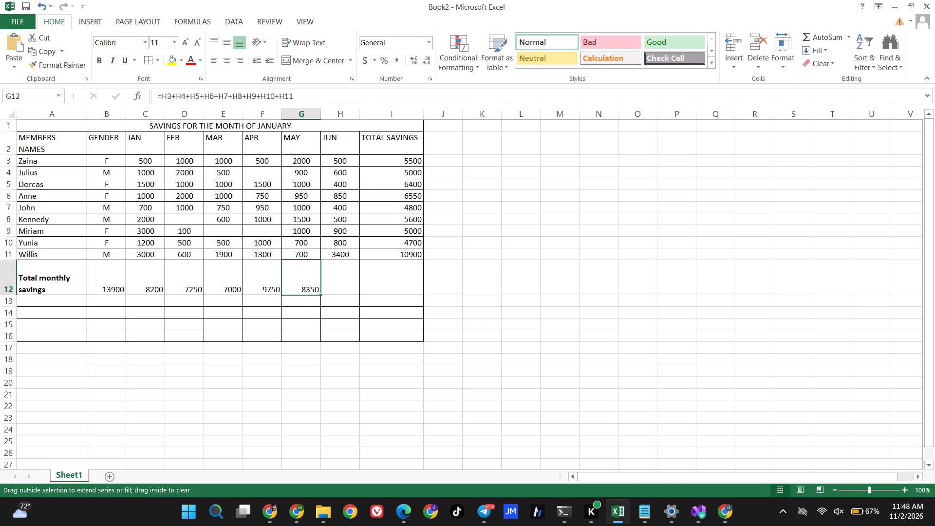
left_click_drag(332, 293, 353, 291)
left_click(322, 328)
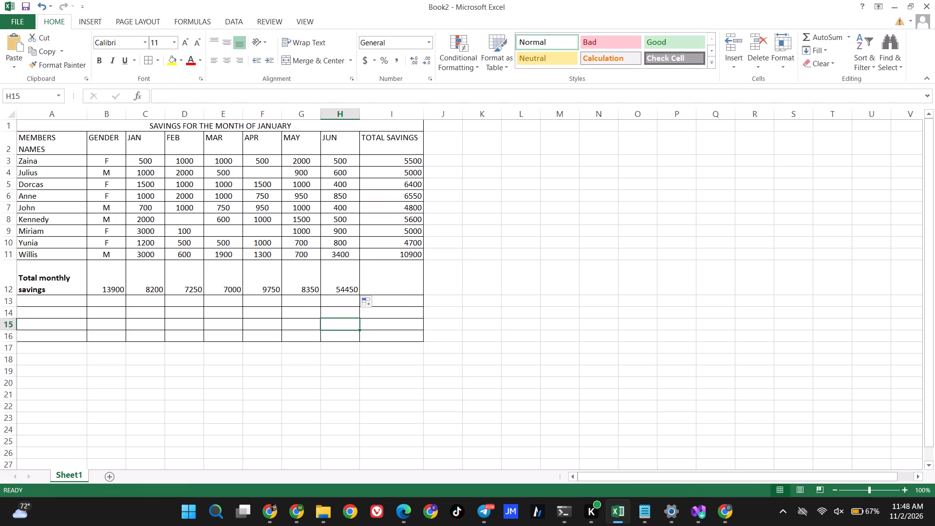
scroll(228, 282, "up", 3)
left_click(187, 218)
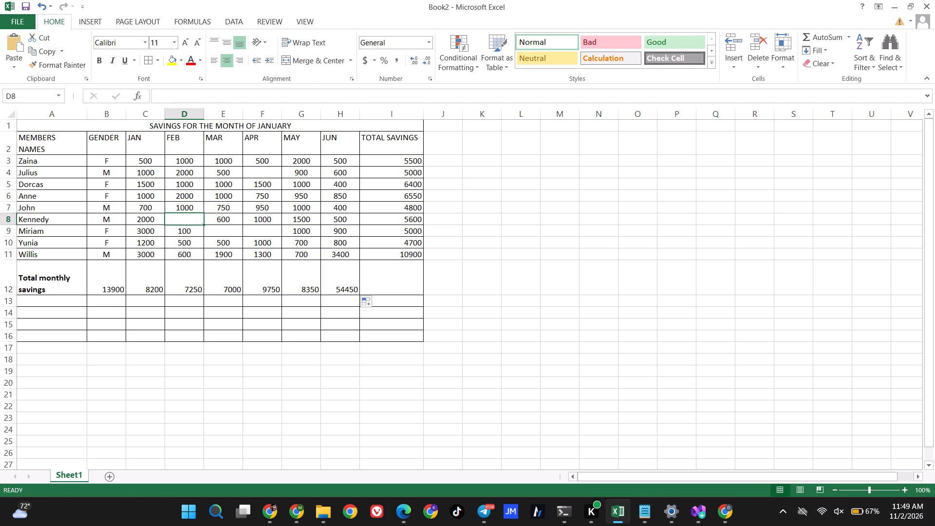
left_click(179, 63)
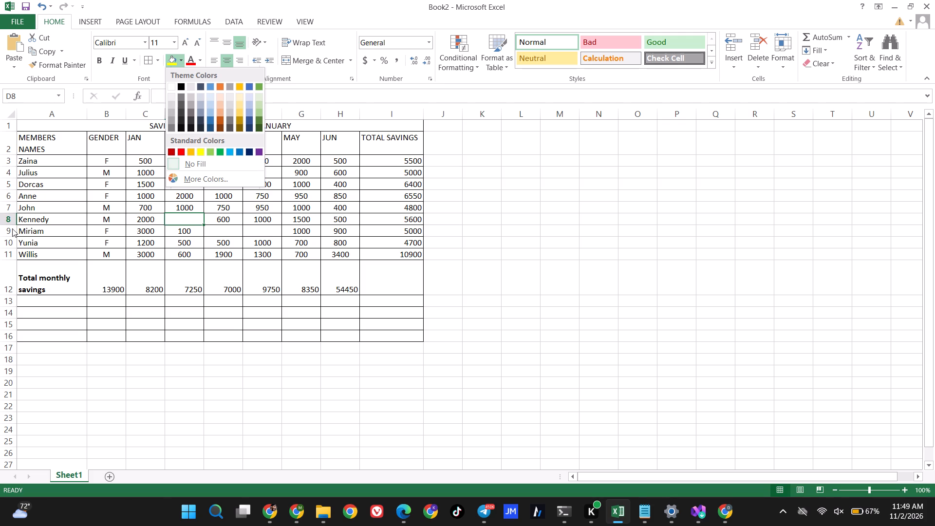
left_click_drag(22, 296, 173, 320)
Remove all borders from the empty rows below the Total monthly savings row (A13:I16).
left_click_drag(37, 297, 70, 306)
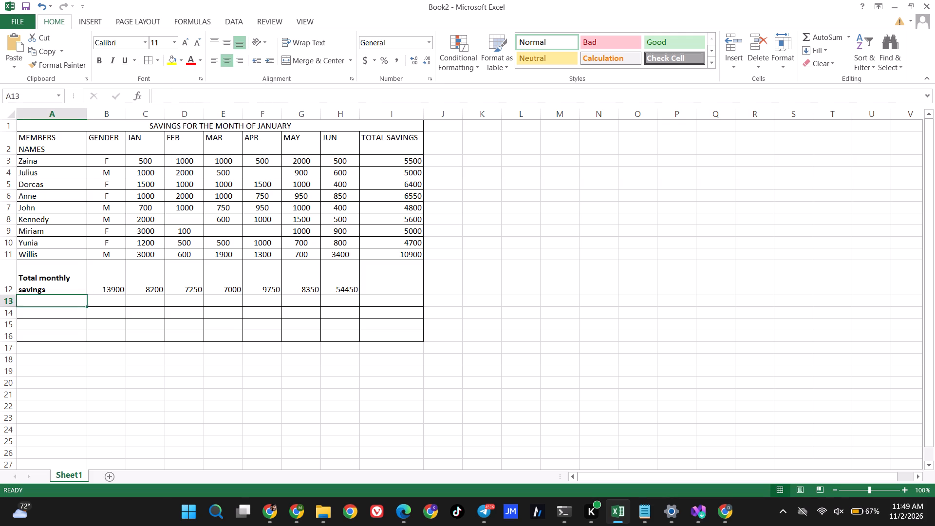
left_click_drag(70, 306, 409, 340)
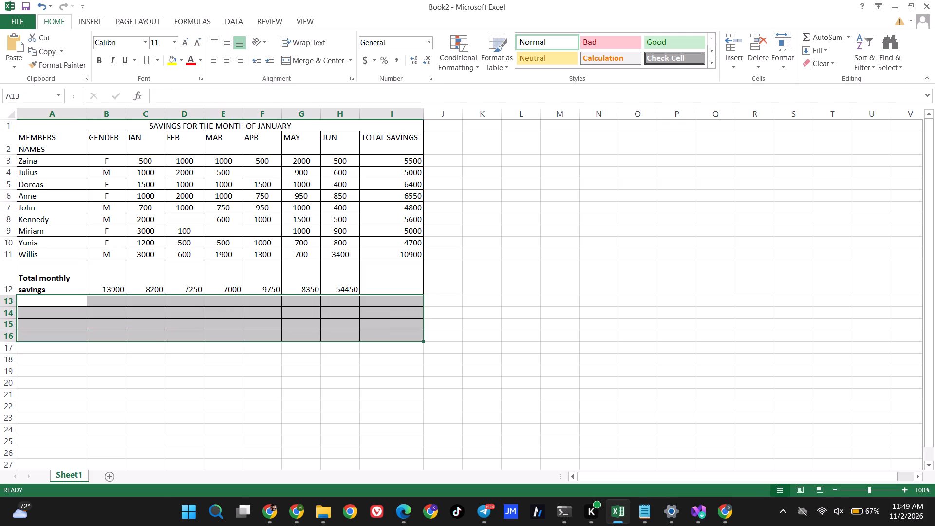
left_click(155, 58)
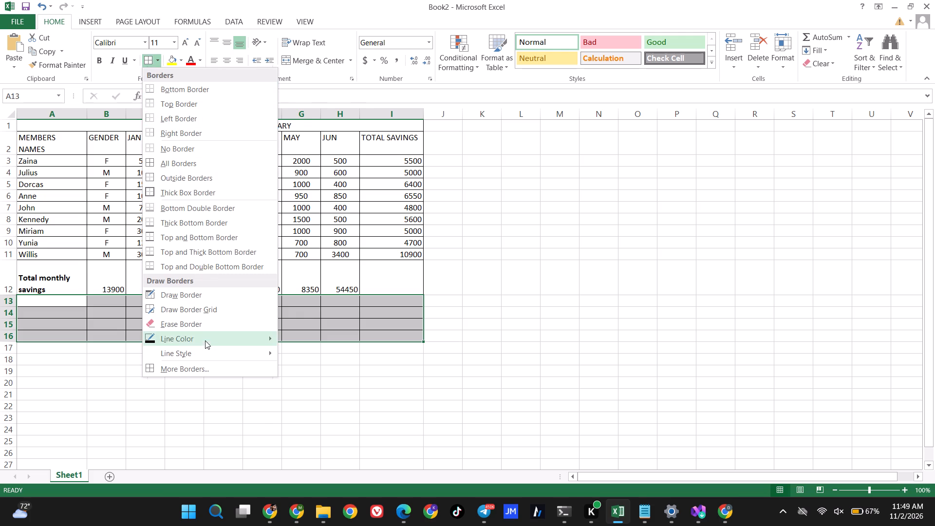
left_click(183, 153)
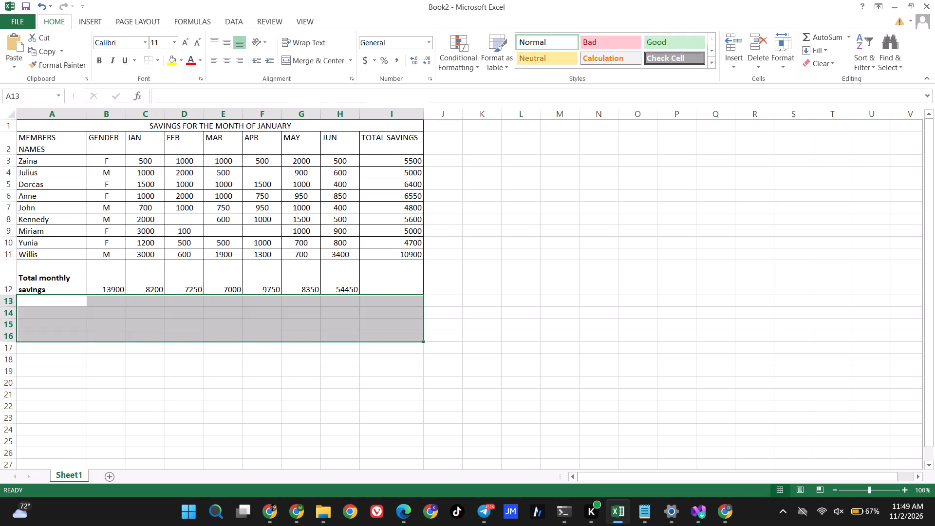
left_click(163, 355)
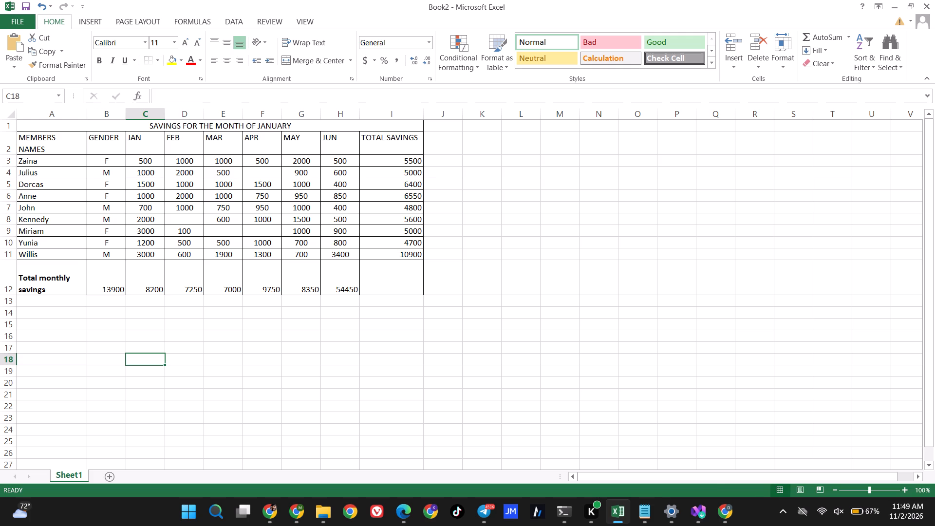
Apply a bottom border to the Total monthly savings row (A12:I12).
left_click_drag(34, 265, 396, 294)
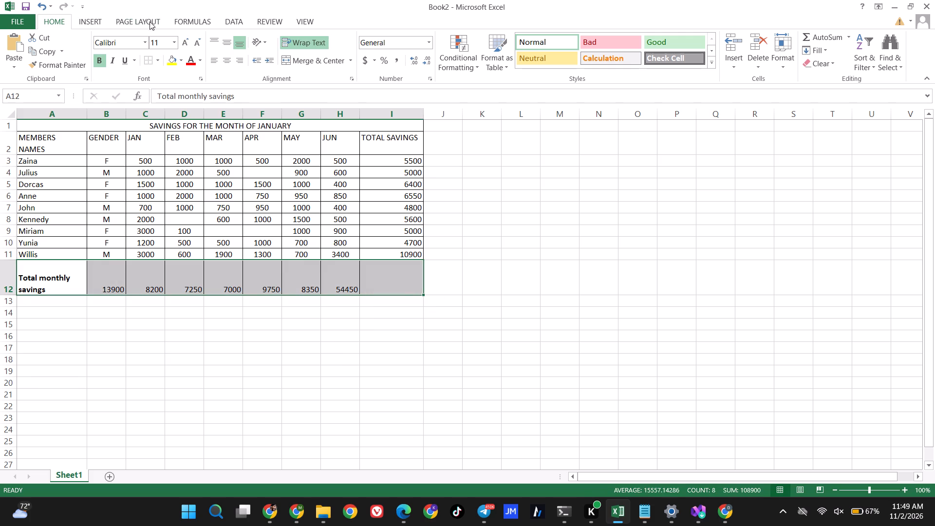
left_click(160, 59)
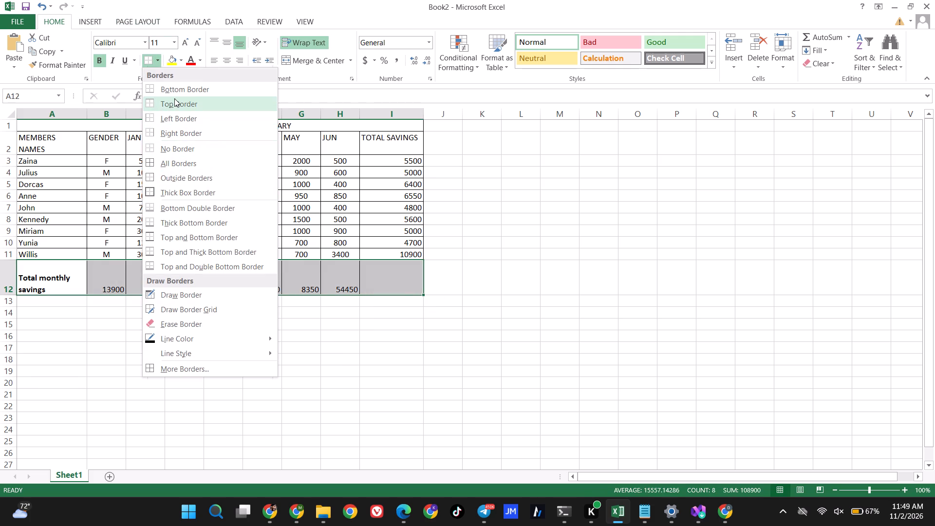
left_click(163, 90)
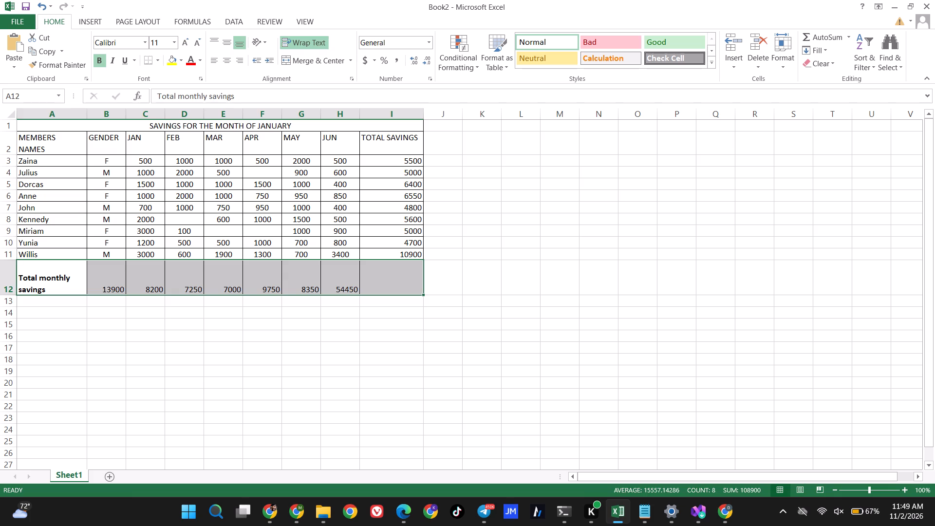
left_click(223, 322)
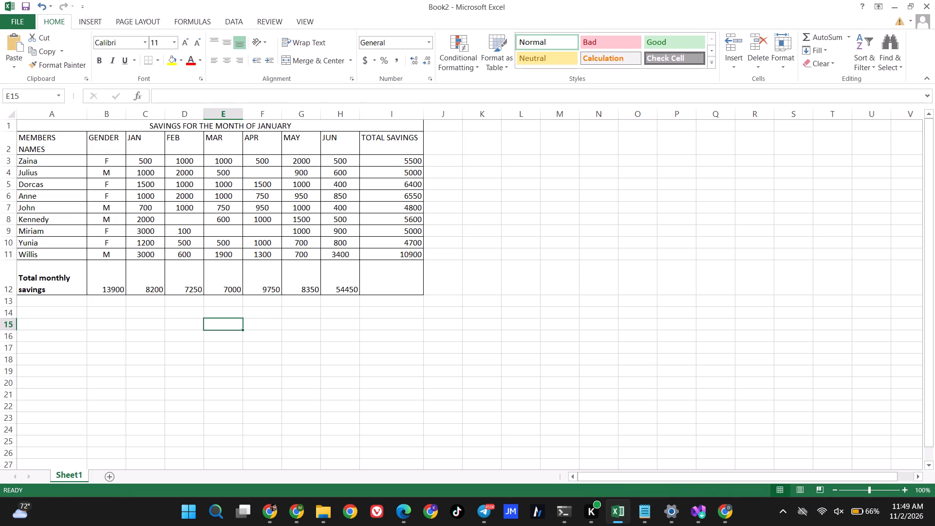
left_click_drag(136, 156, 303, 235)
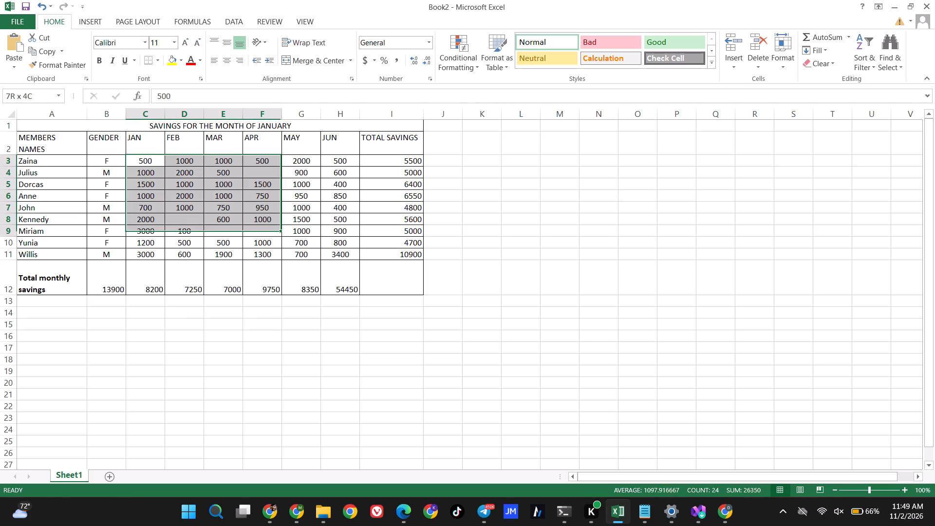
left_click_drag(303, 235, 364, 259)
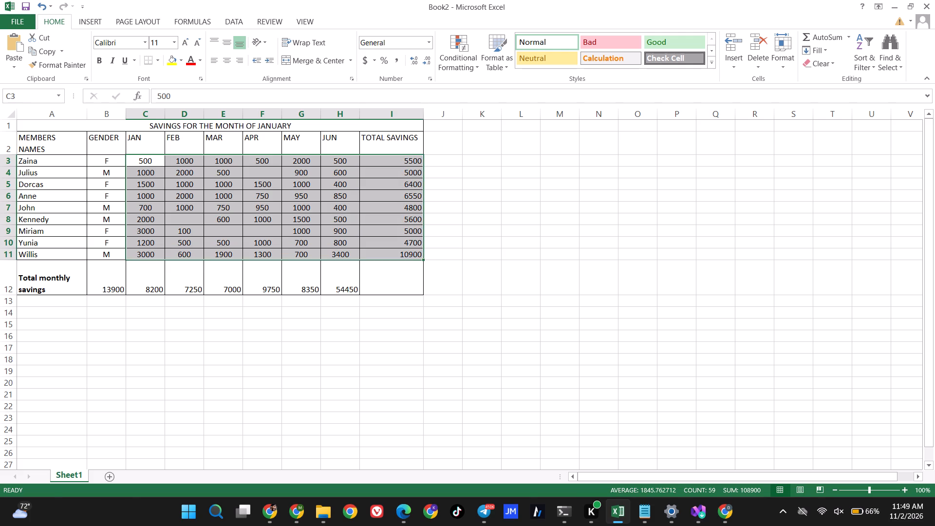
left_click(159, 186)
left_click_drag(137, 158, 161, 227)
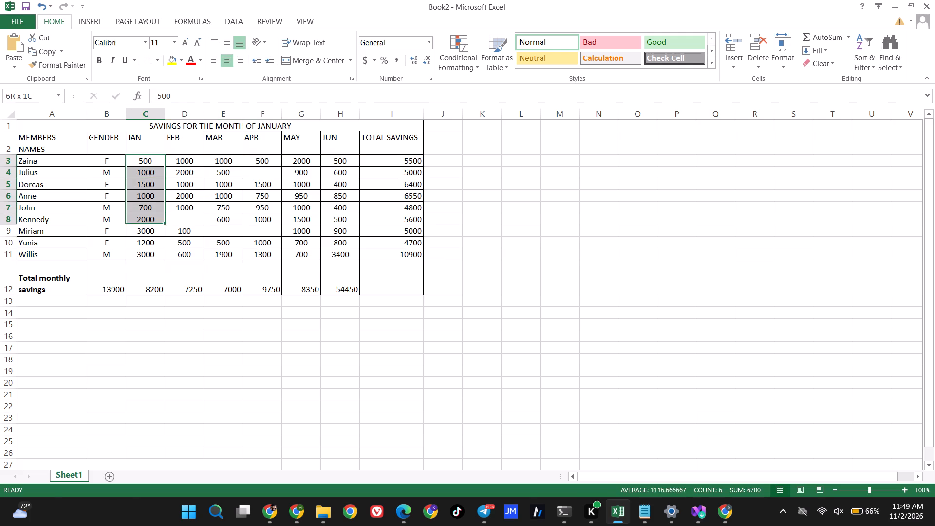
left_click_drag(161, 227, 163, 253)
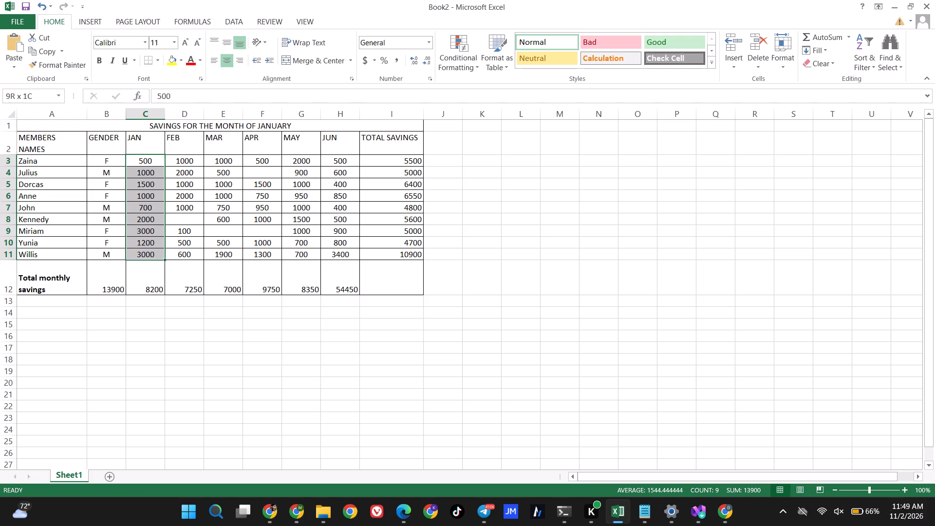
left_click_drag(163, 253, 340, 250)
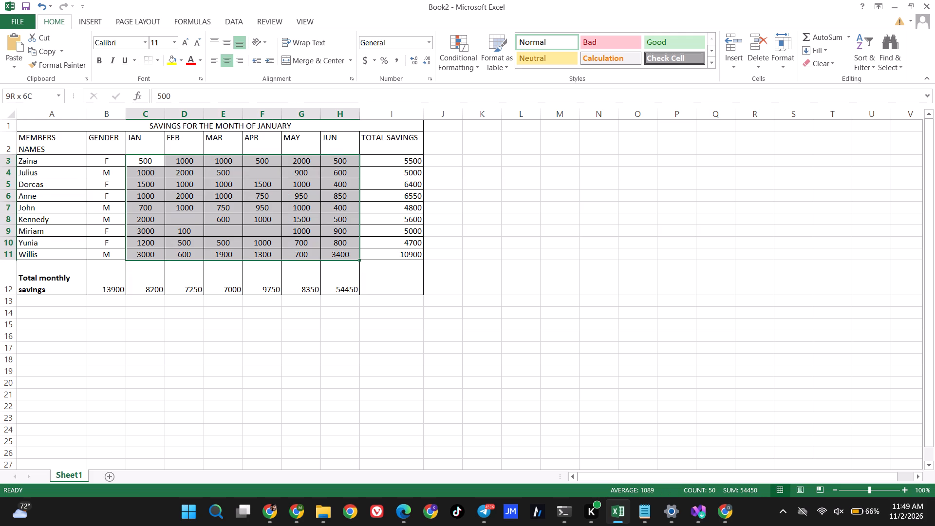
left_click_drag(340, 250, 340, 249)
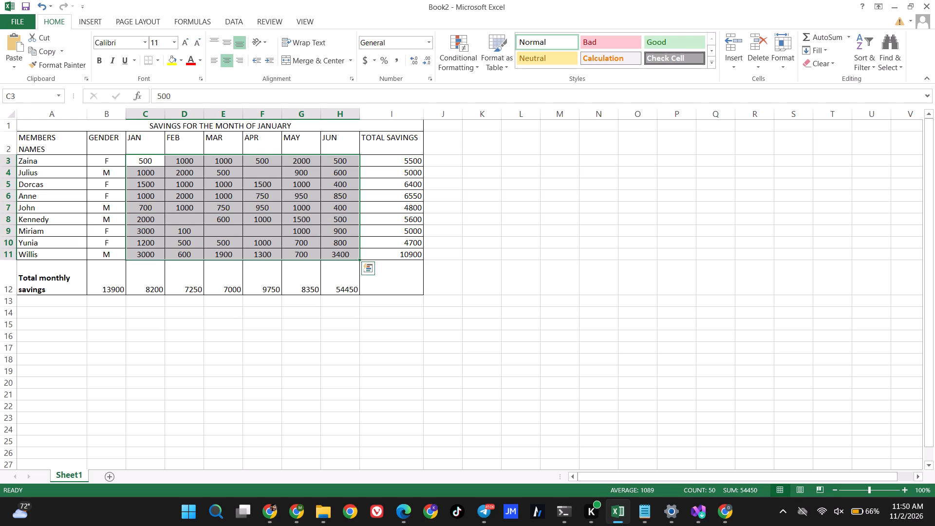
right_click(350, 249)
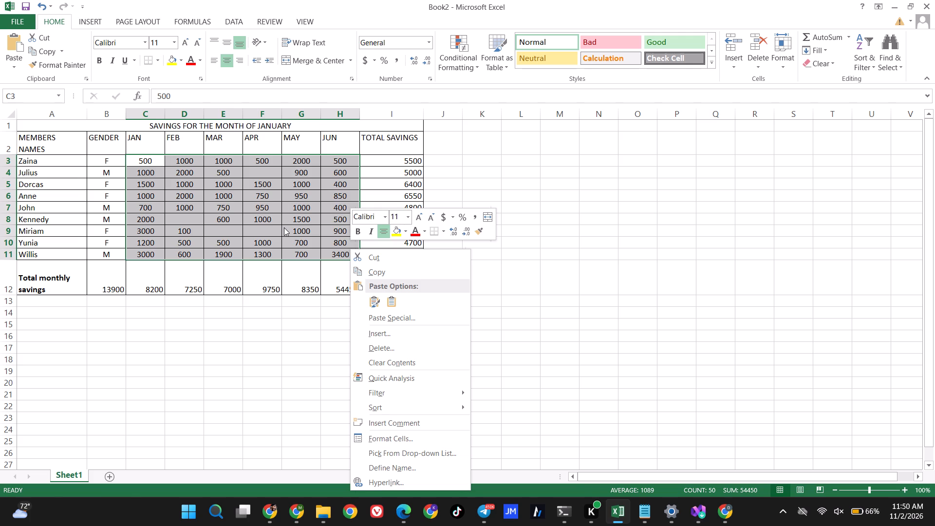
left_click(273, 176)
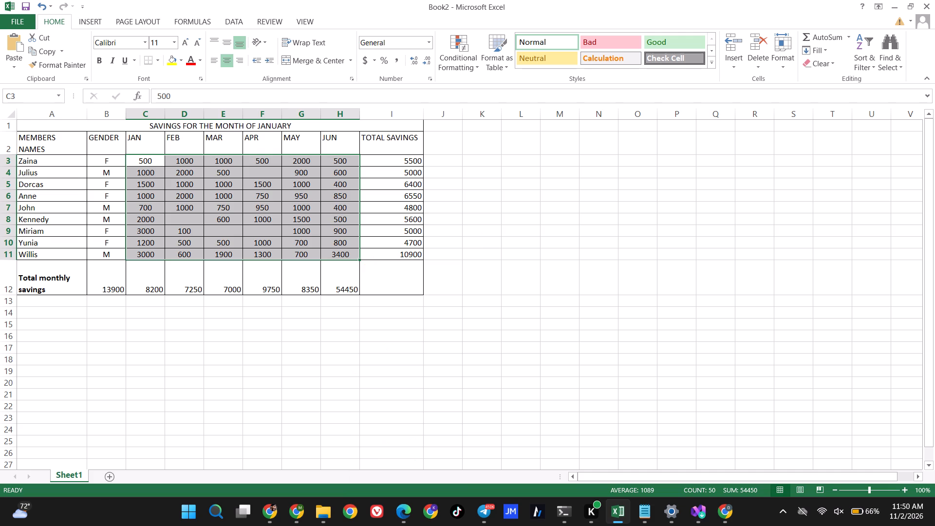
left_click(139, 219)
Apply the comma number style to the members' monthly savings and total savings values (C3:I11).
left_click_drag(139, 161, 208, 196)
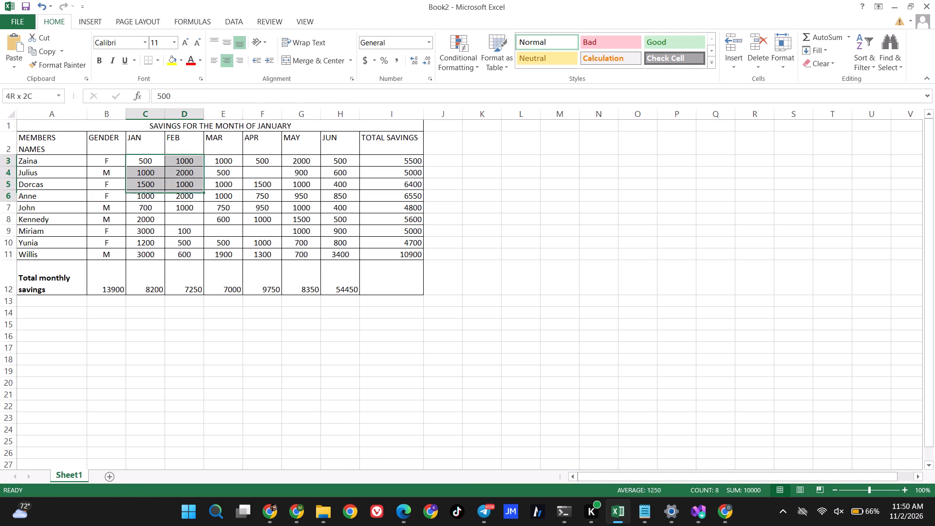
left_click_drag(208, 196, 390, 254)
left_click(399, 61)
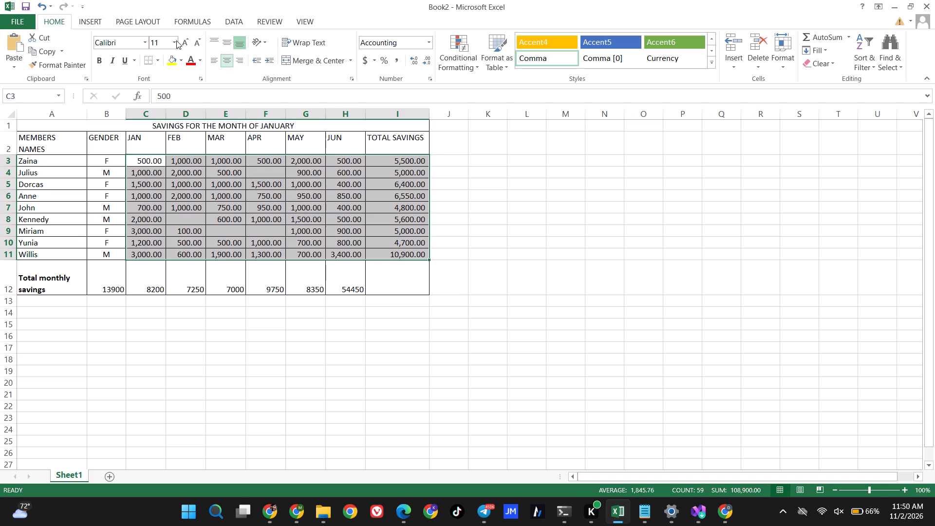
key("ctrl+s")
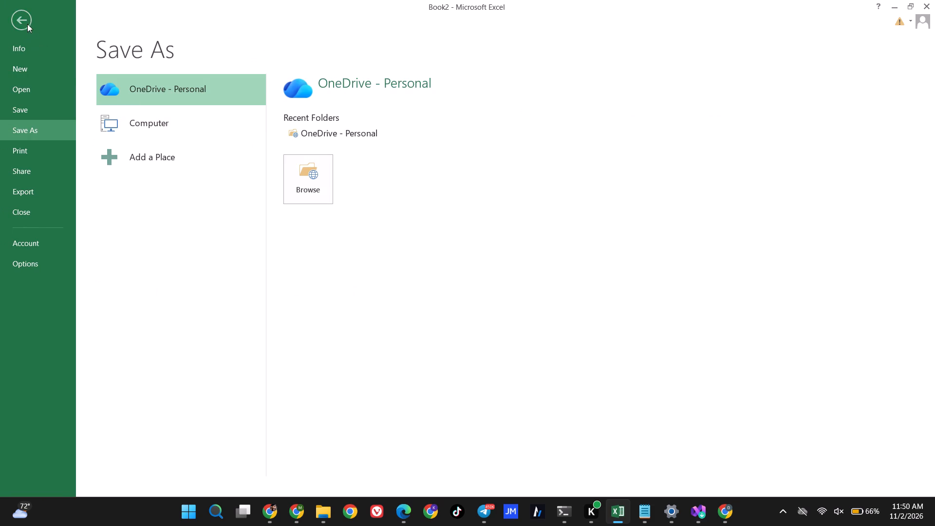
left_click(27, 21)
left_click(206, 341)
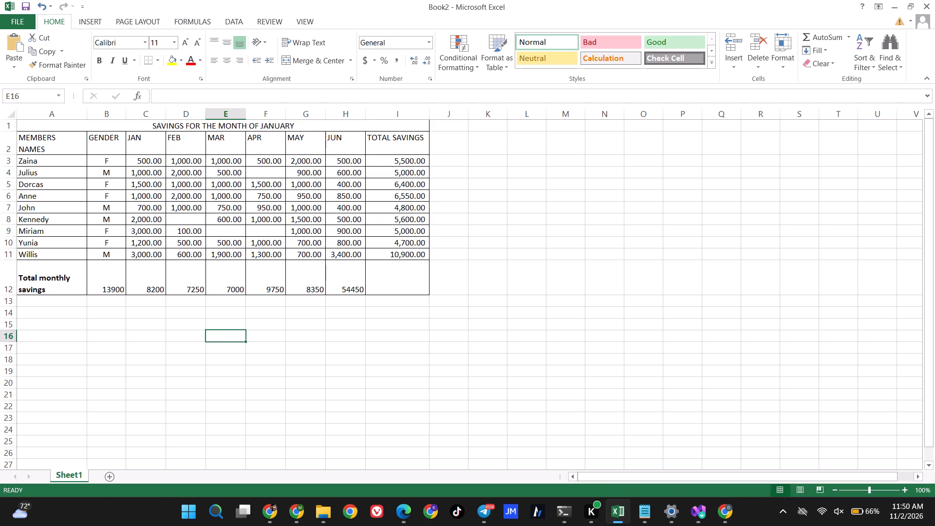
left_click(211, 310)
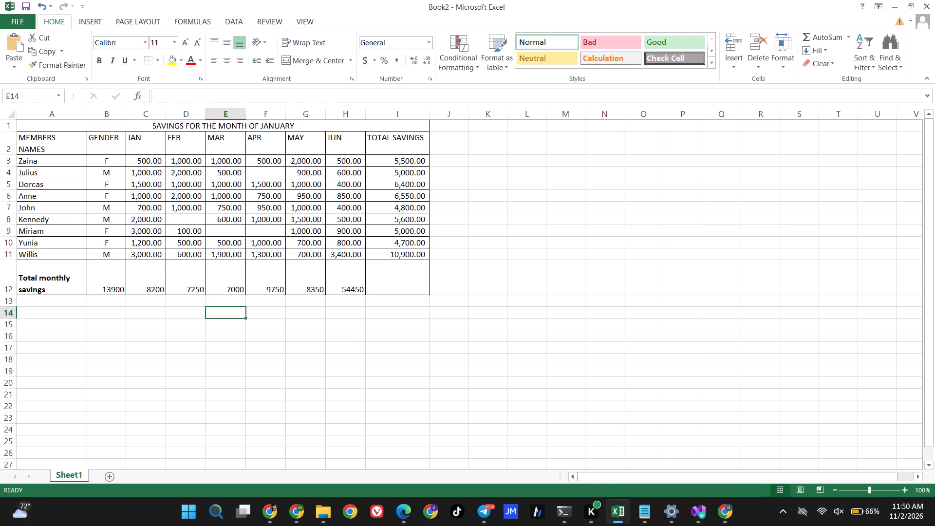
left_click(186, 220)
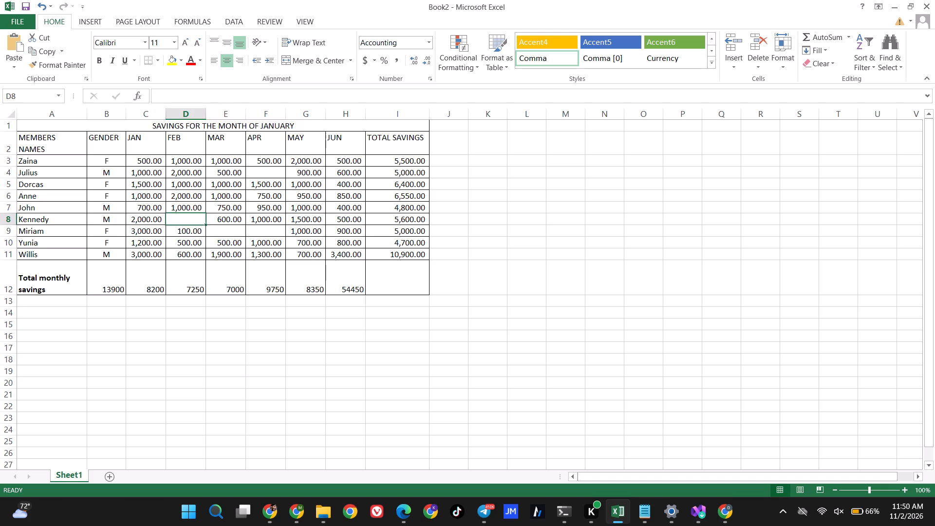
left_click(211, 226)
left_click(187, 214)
Reduce the members' monthly savings and total savings values (C3:I11) to zero decimal places.
left_click_drag(136, 159, 400, 262)
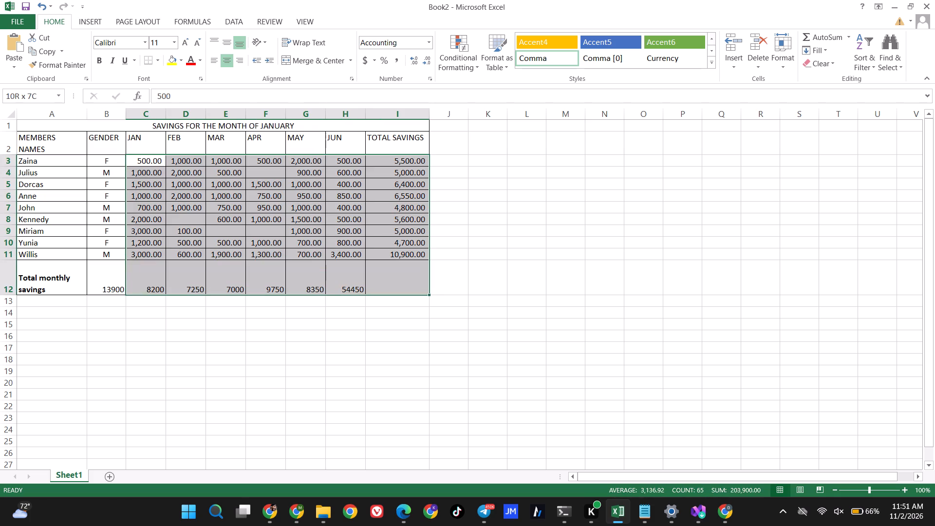
left_click_drag(400, 262, 402, 256)
left_click(430, 63)
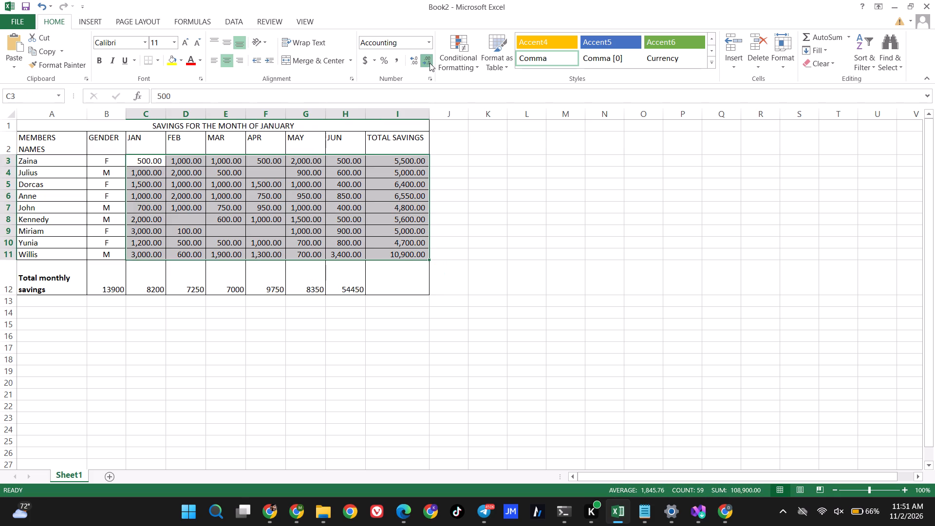
left_click(430, 63)
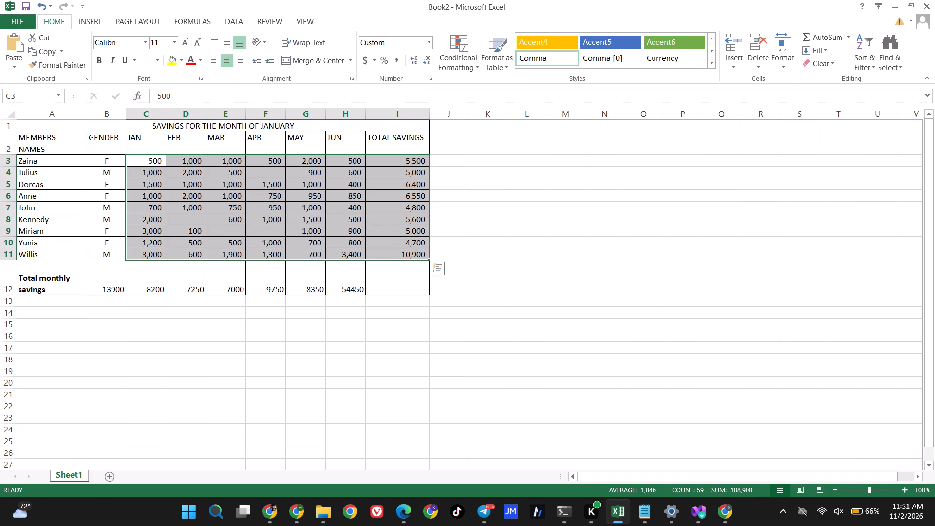
left_click(309, 322)
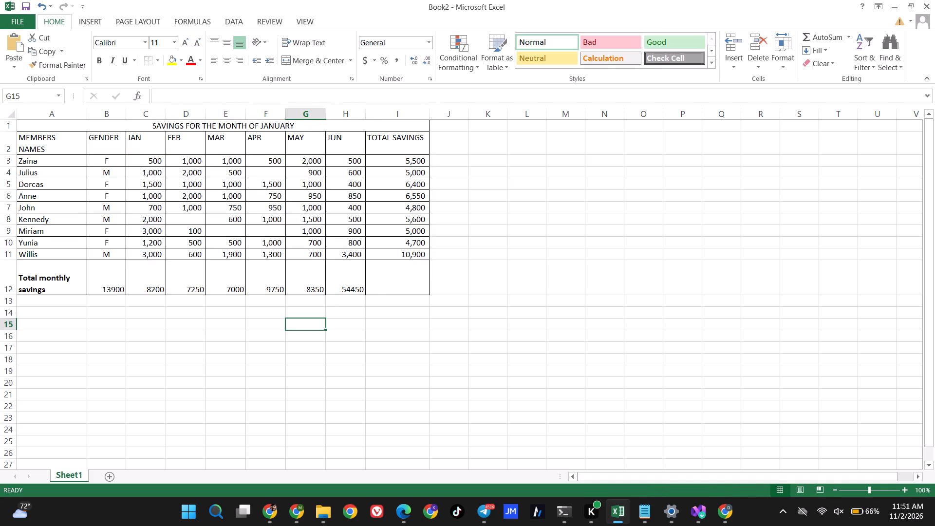
Examine the members' monthly savings for cells that have been left empty.
left_click(168, 324)
left_click(176, 313)
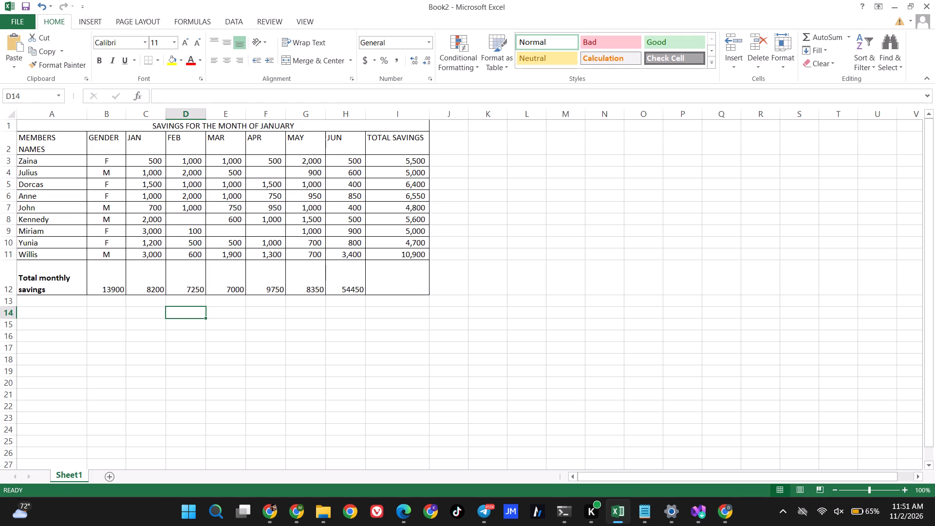
left_click(181, 215)
left_click(224, 226)
left_click(288, 234)
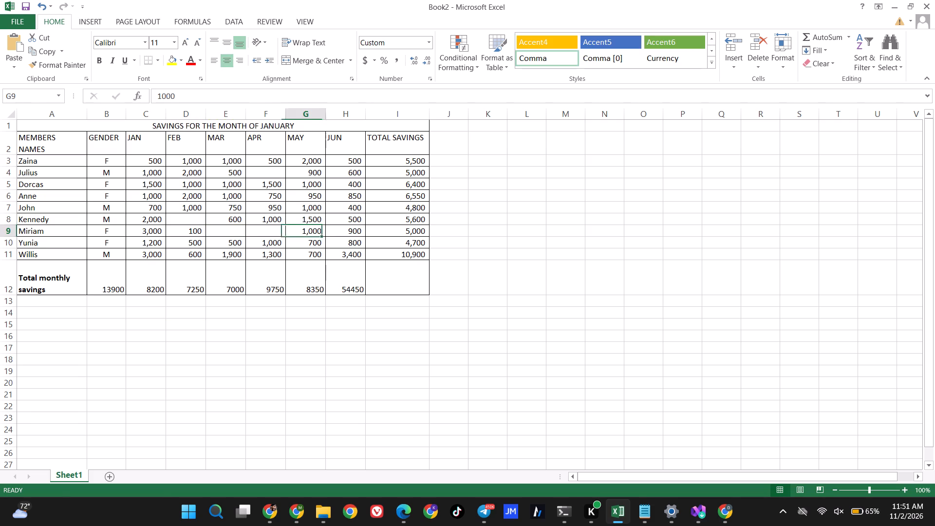
left_click(381, 232)
left_click(265, 234)
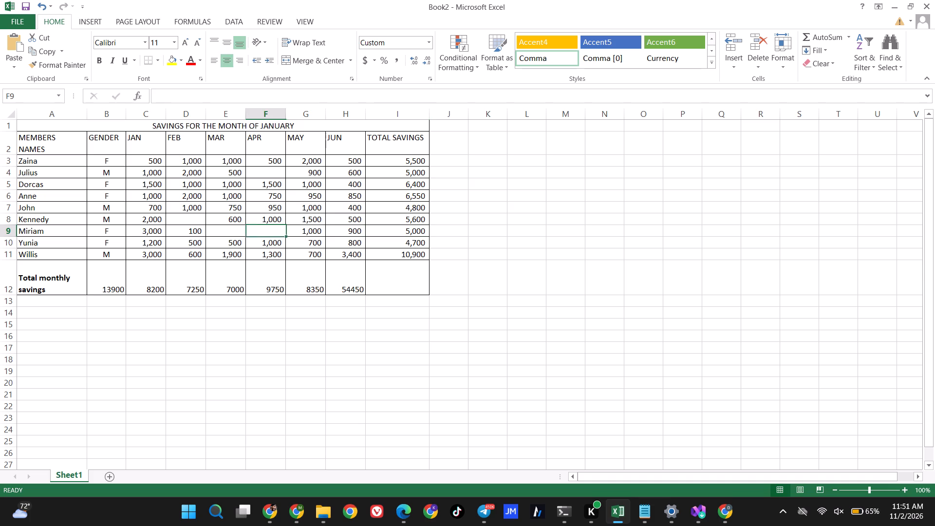
left_click(236, 232)
left_click(196, 219)
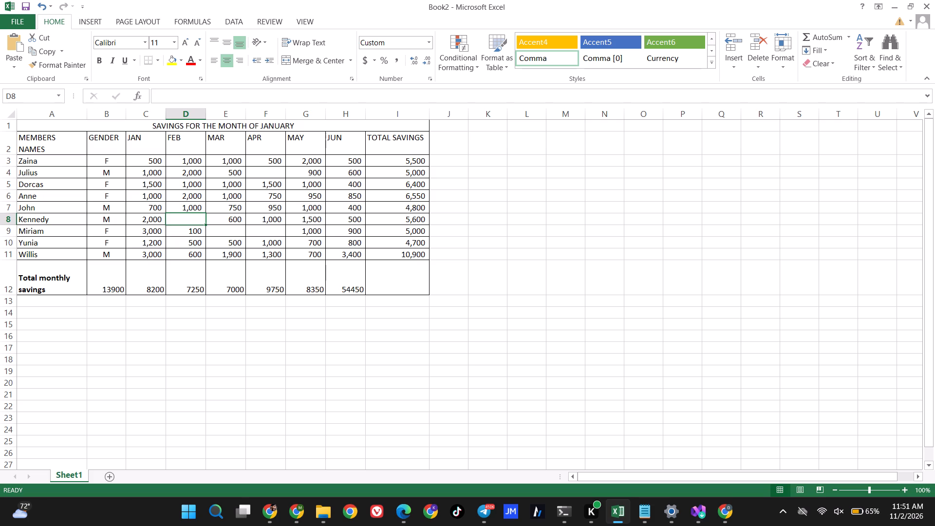
Add a conditional formatting rule to the JAN to JUN savings (C3:H11) that fills blank cells with red.
left_click_drag(143, 162, 350, 249)
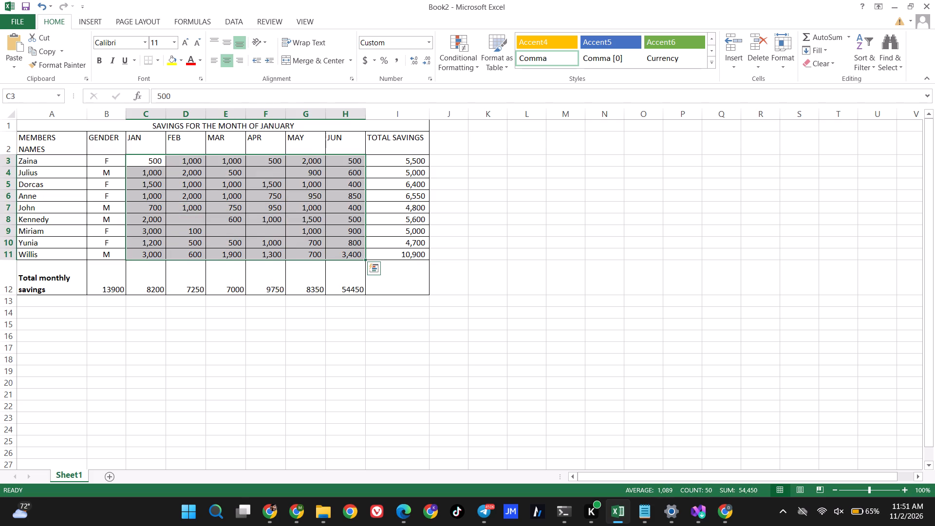
left_click(452, 57)
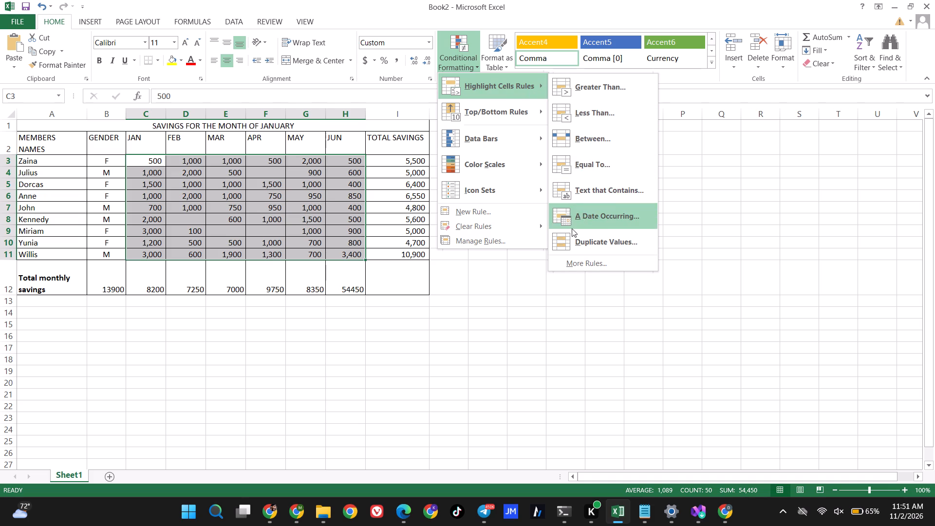
left_click(578, 262)
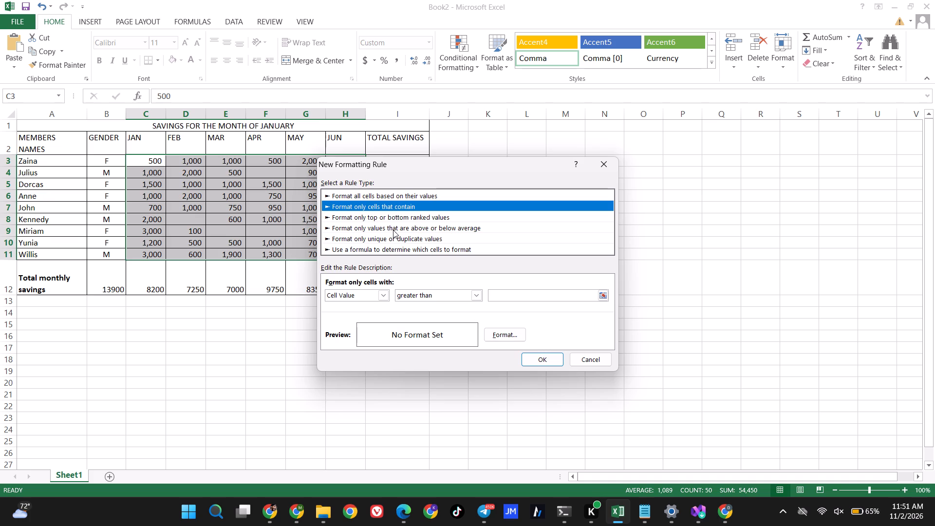
left_click(380, 294)
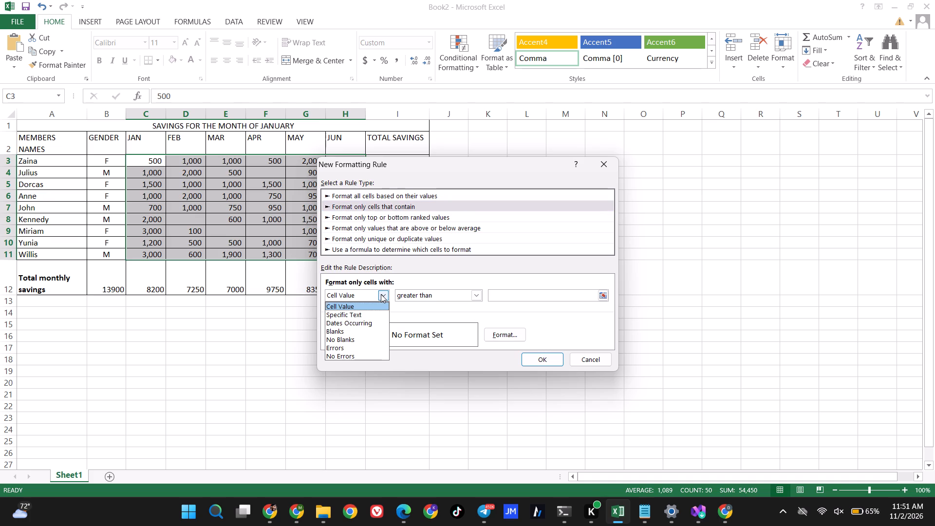
left_click(370, 332)
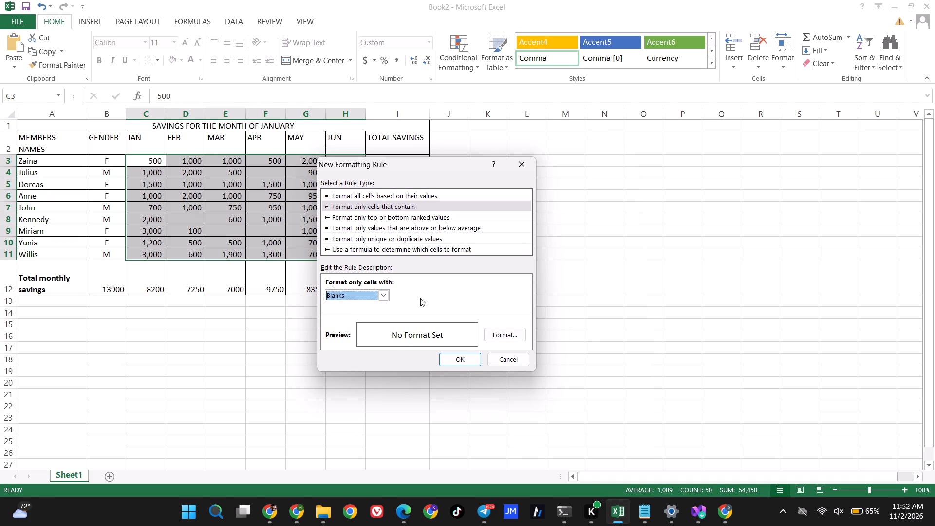
left_click(499, 337)
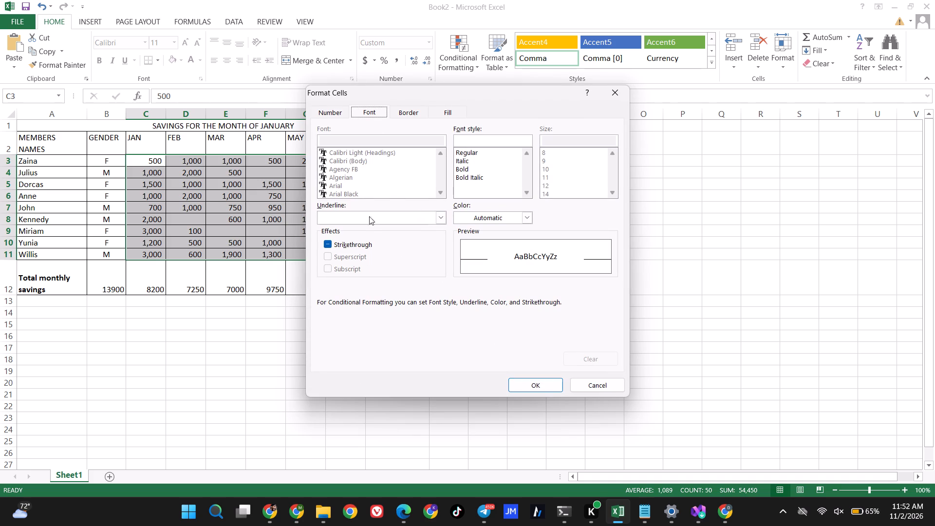
left_click(446, 111)
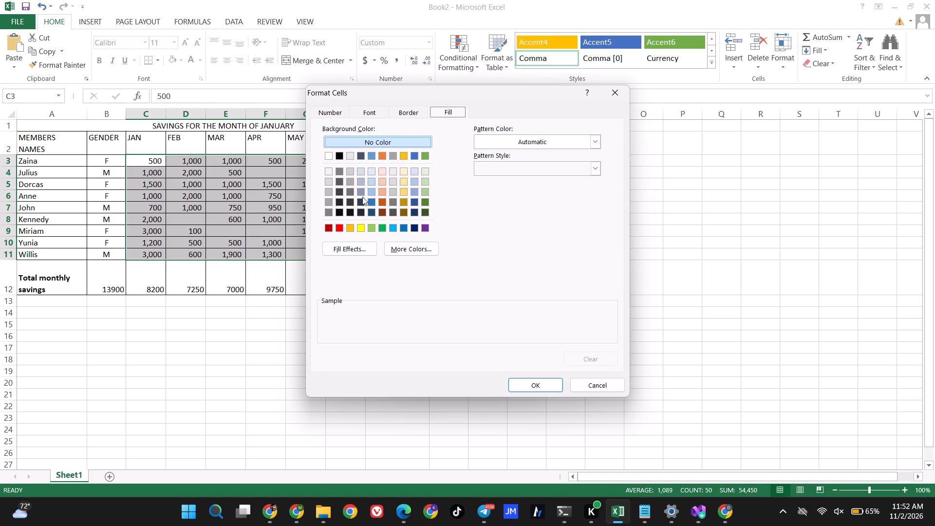
left_click(338, 225)
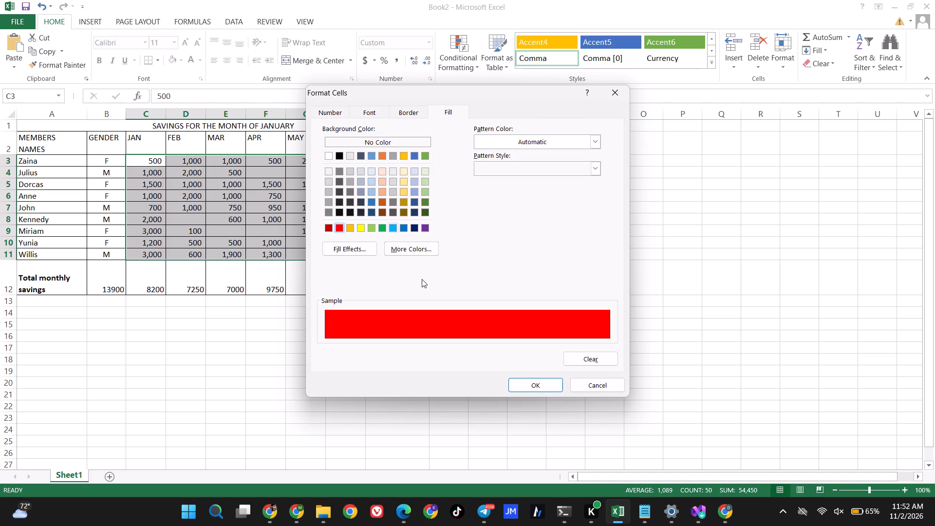
left_click(538, 388)
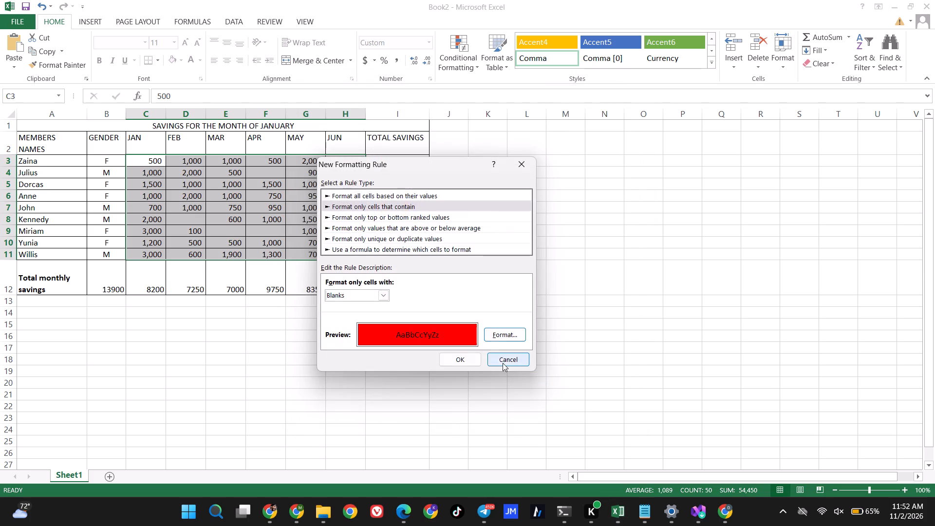
left_click(464, 355)
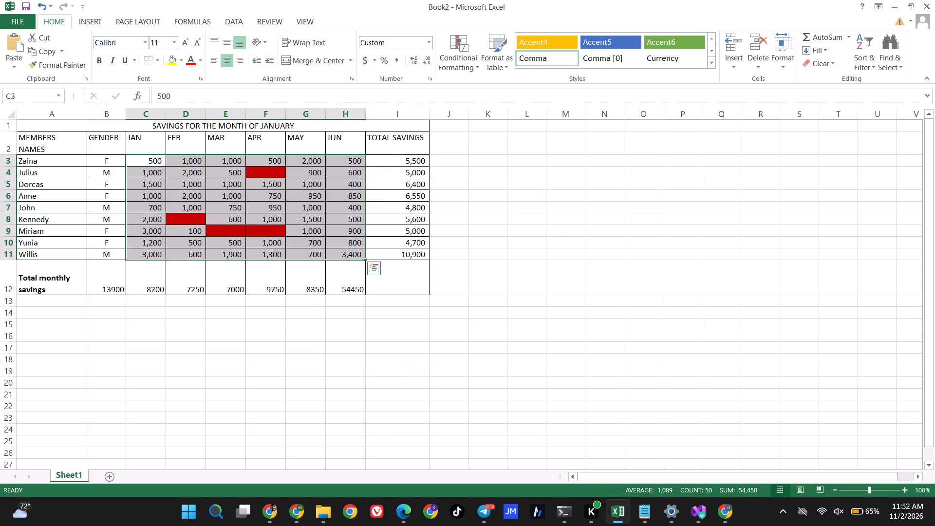
left_click(406, 326)
left_click(485, 294)
left_click(412, 320)
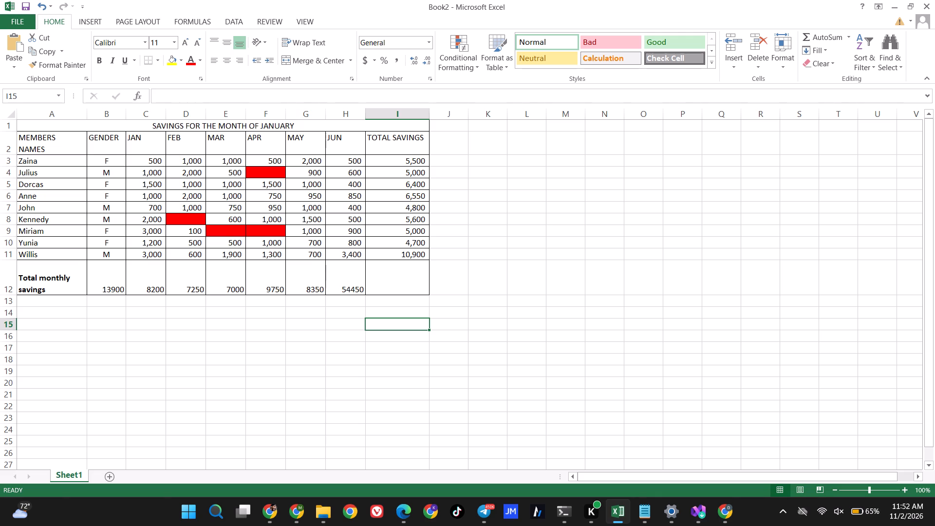
Rename the worksheet Sheet1 as SAVINGS.
left_click(221, 312)
left_click(193, 300)
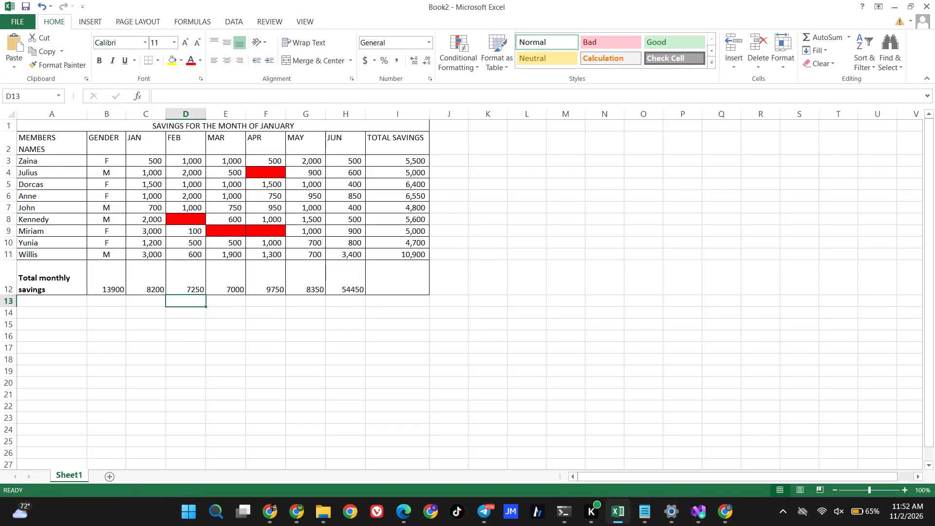
right_click(75, 477)
left_click(108, 367)
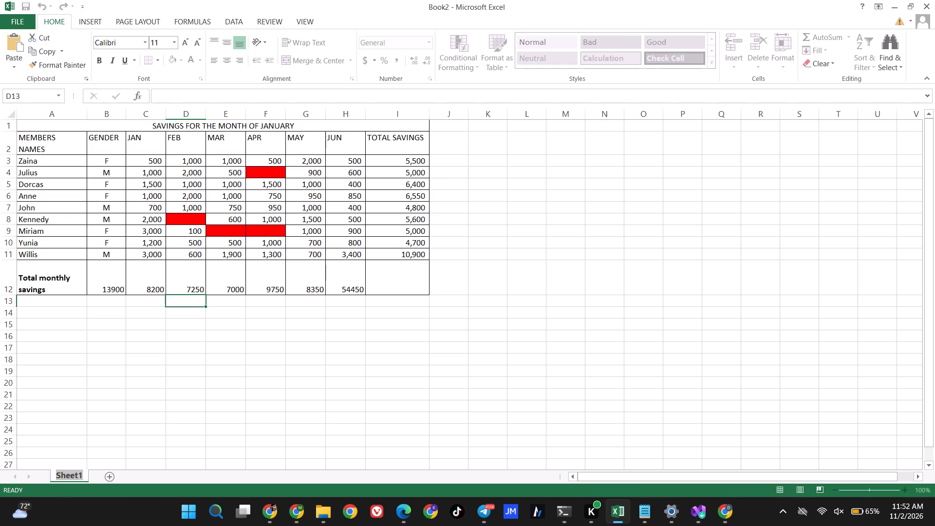
type("SAVINGS")
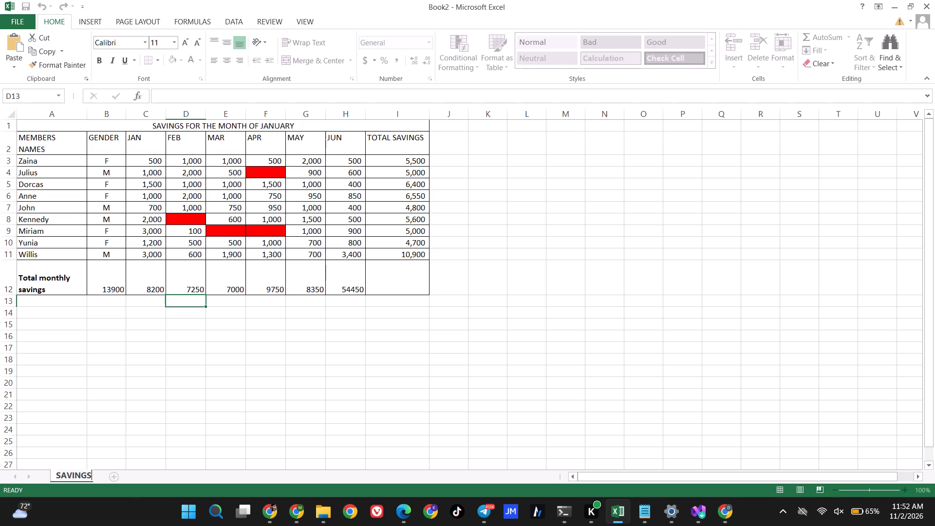
key("Return")
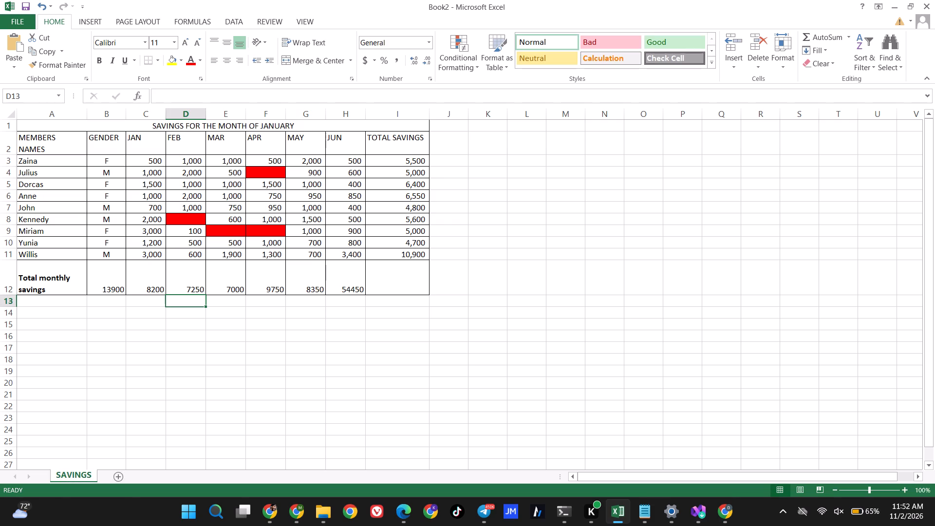
left_click(105, 334)
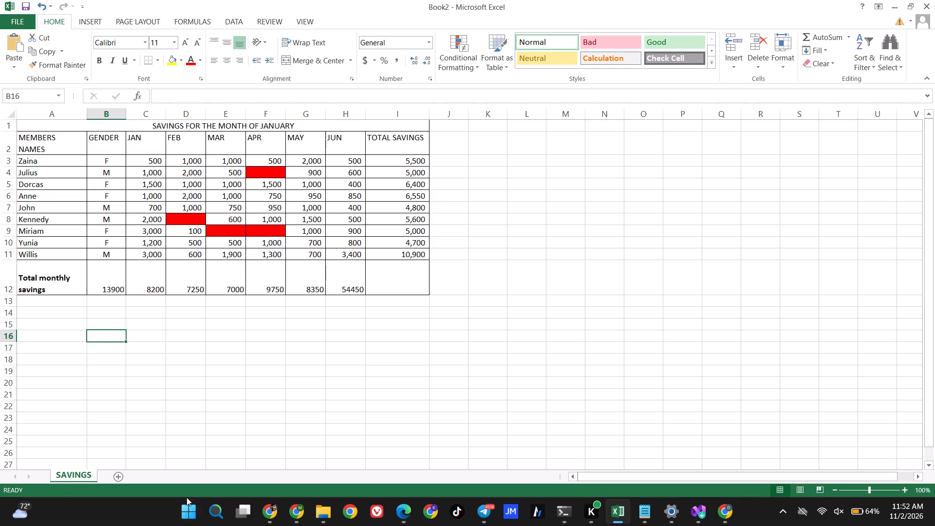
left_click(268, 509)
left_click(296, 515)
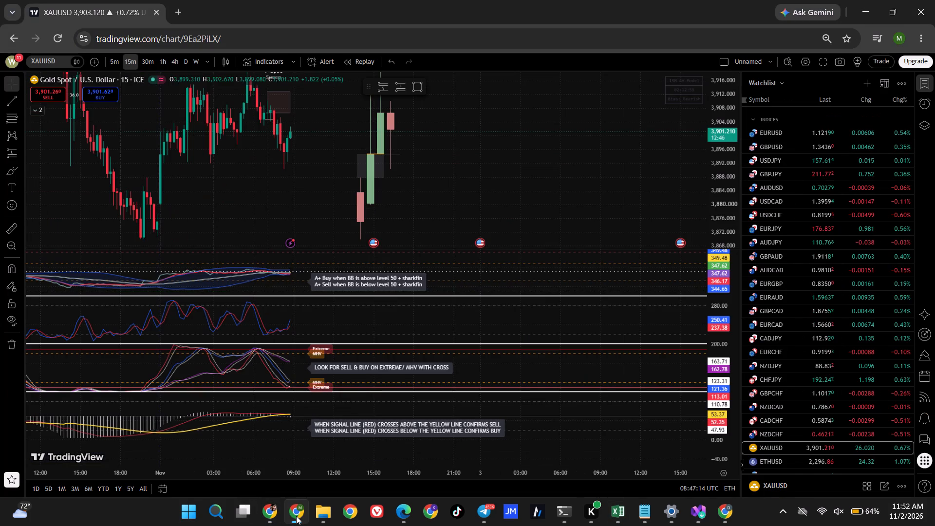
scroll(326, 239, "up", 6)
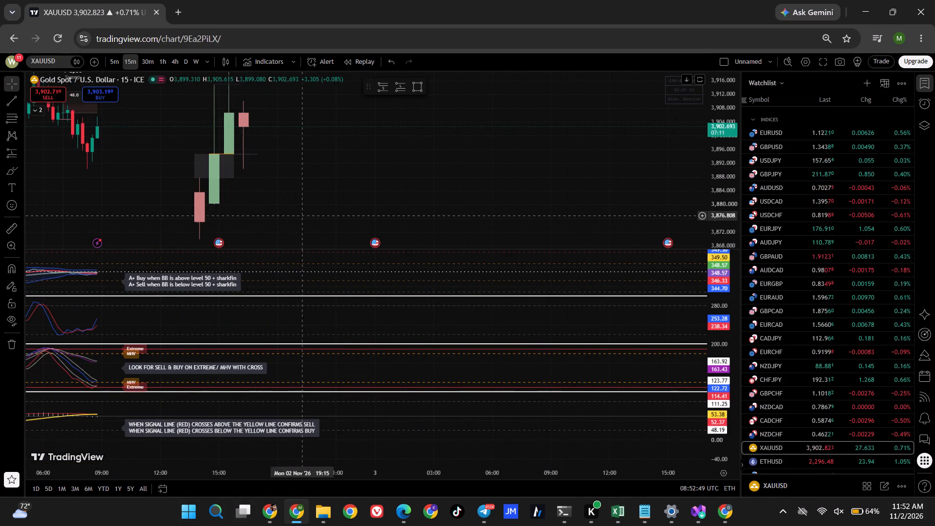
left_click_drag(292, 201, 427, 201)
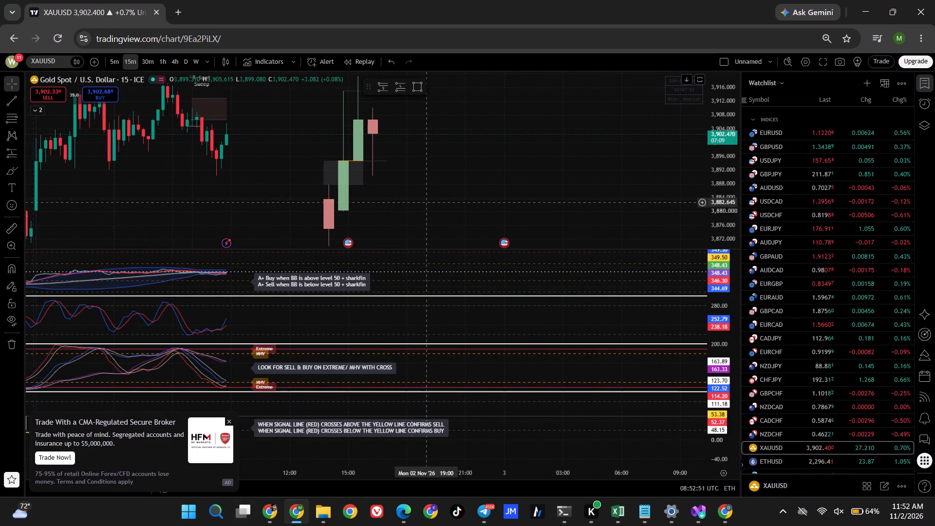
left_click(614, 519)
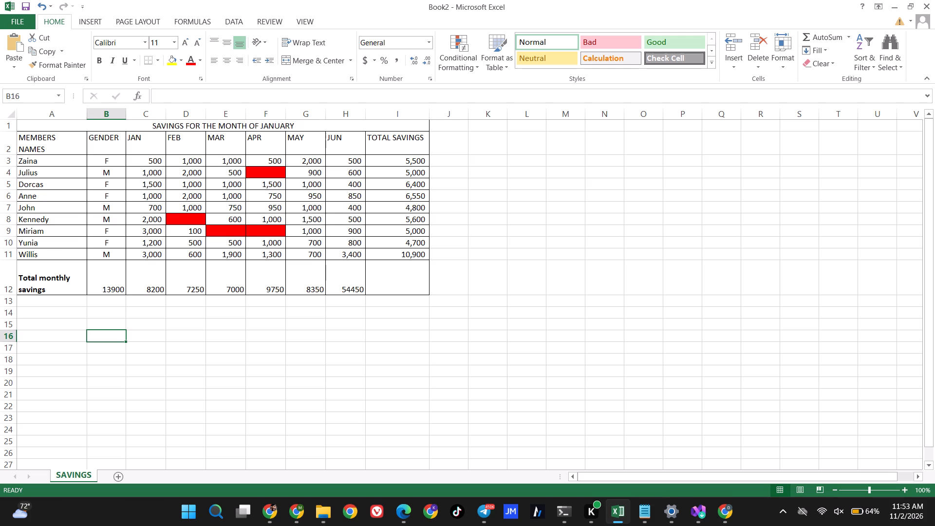
Enter the labels Male Savings in A14 and Female Savings in A15, below the savings table.
left_click(43, 309)
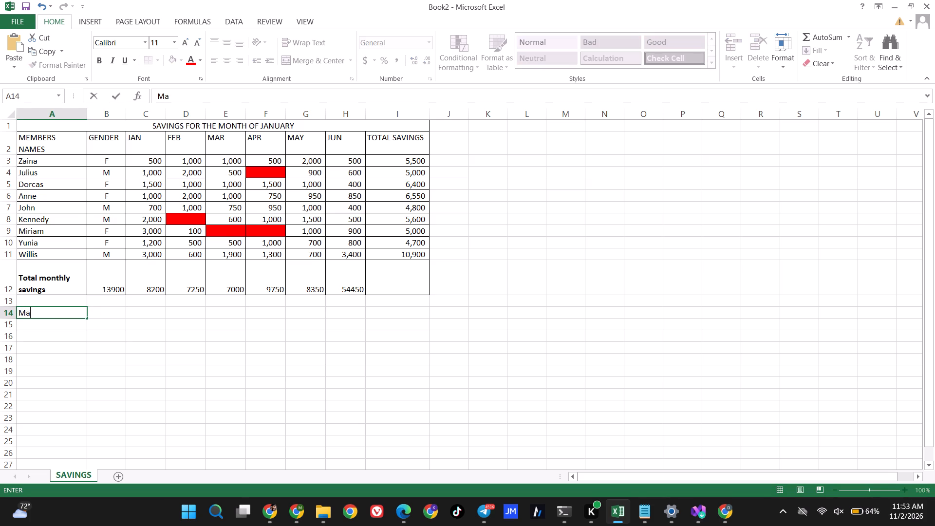
type("vi")
key("BackSpace")
key("BackSpace")
key("a")
type("vings")
key("Down")
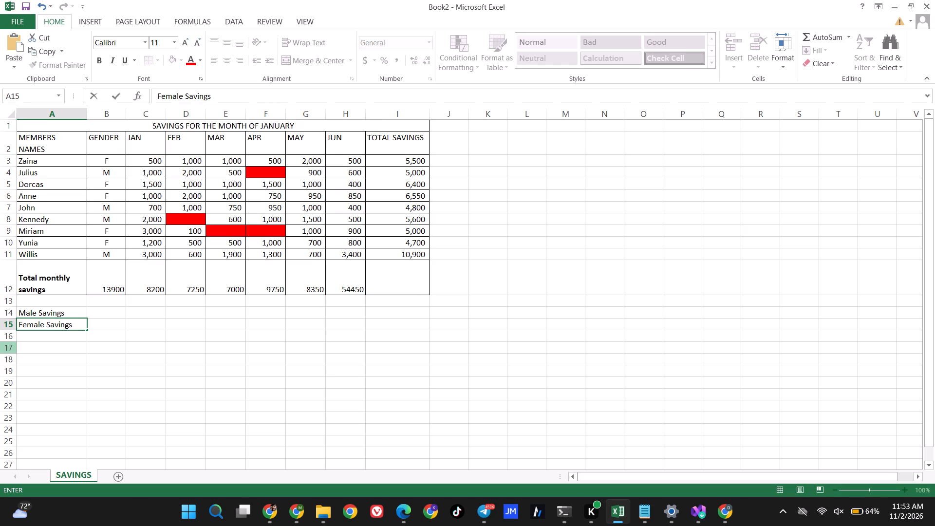
left_click(38, 345)
Bold the Male Savings and Female Savings labels in A14:A15 and turn on text wrapping for them.
left_click_drag(30, 311, 62, 328)
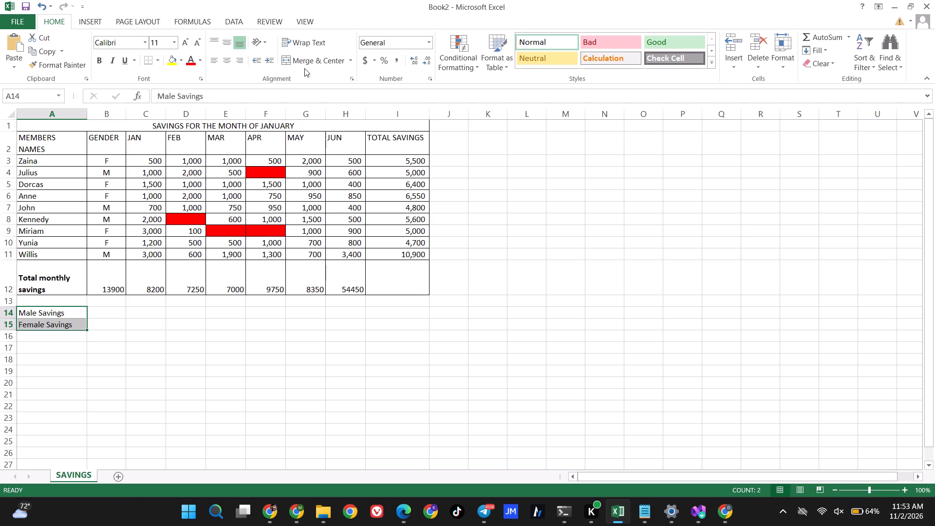
left_click(304, 41)
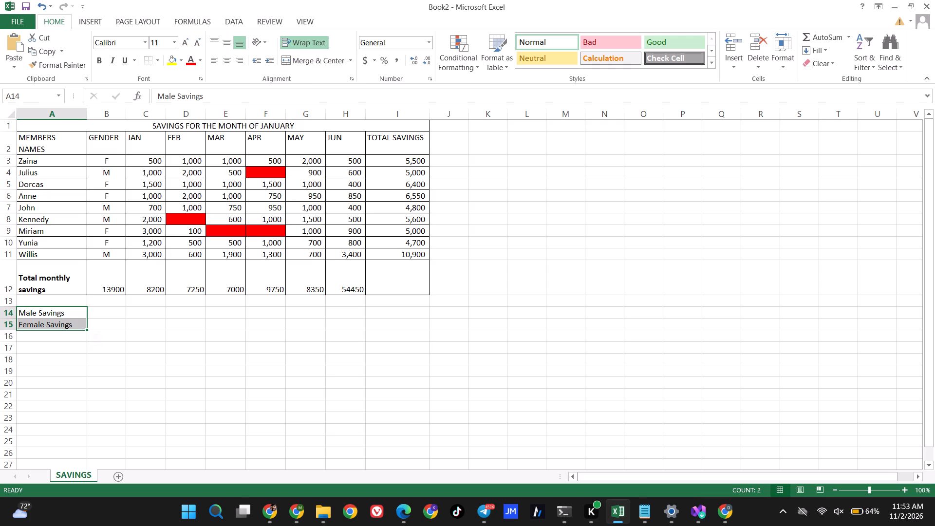
left_click(105, 61)
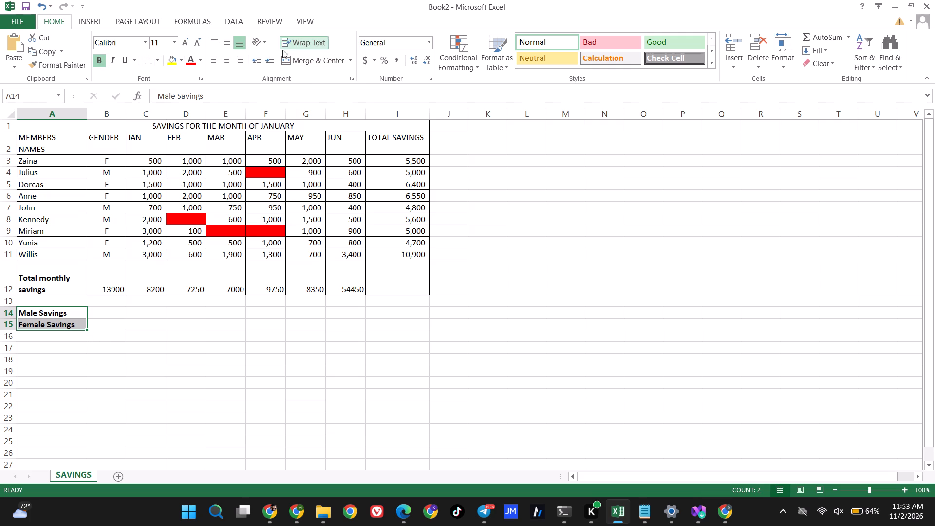
left_click(178, 332)
left_click(121, 325)
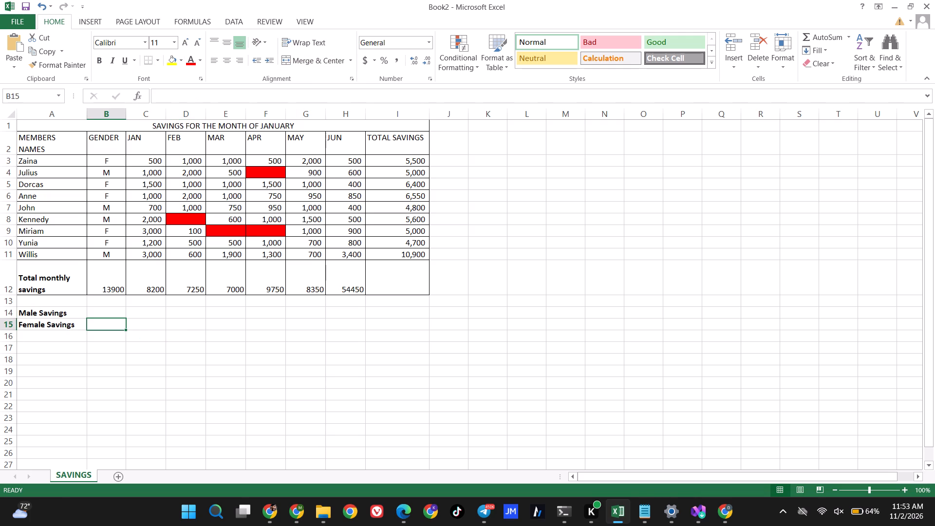
left_click(126, 376)
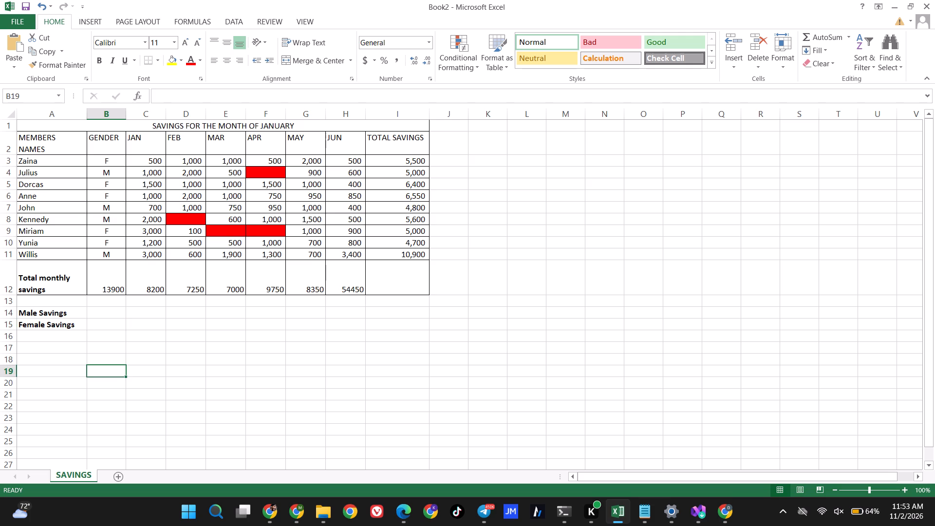
Turn off text wrapping for the Male Savings and Female Savings labels in A14:A15.
left_click_drag(33, 311, 78, 327)
double_click(309, 42)
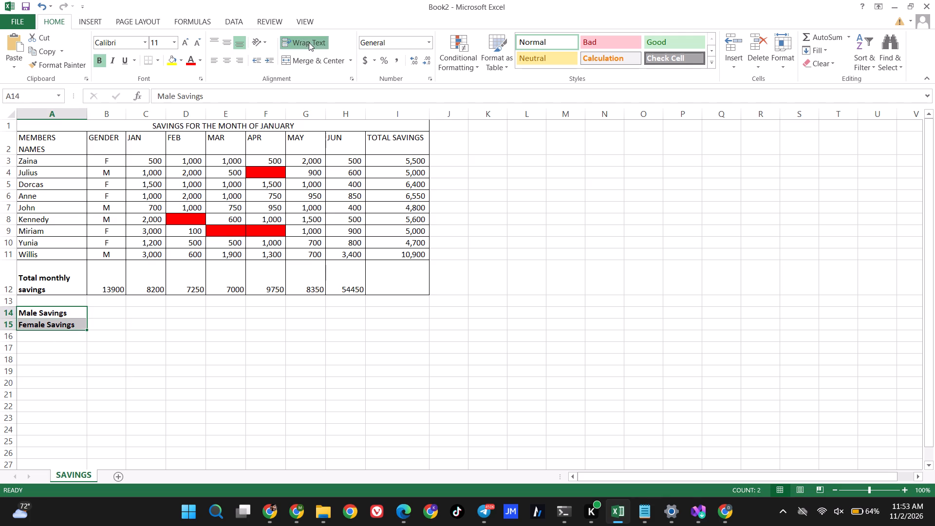
left_click(289, 41)
right_click(289, 41)
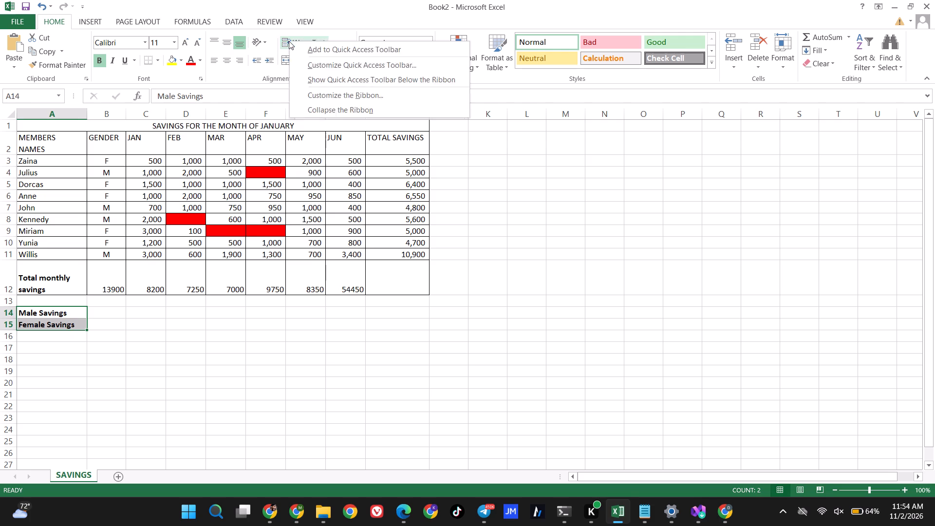
triple_click(289, 41)
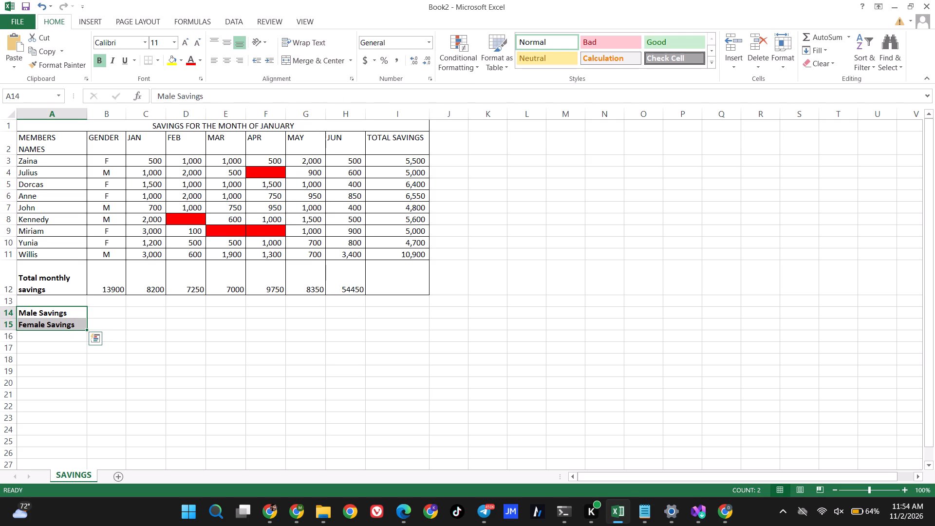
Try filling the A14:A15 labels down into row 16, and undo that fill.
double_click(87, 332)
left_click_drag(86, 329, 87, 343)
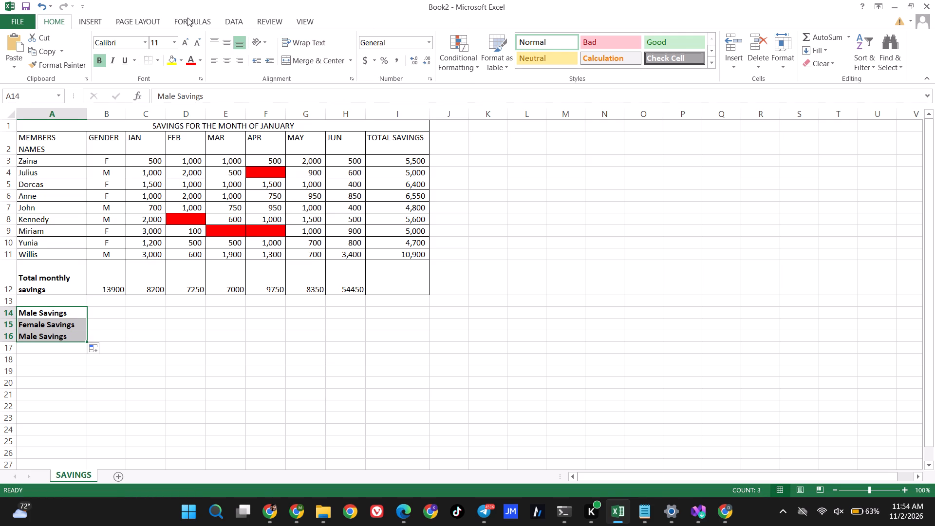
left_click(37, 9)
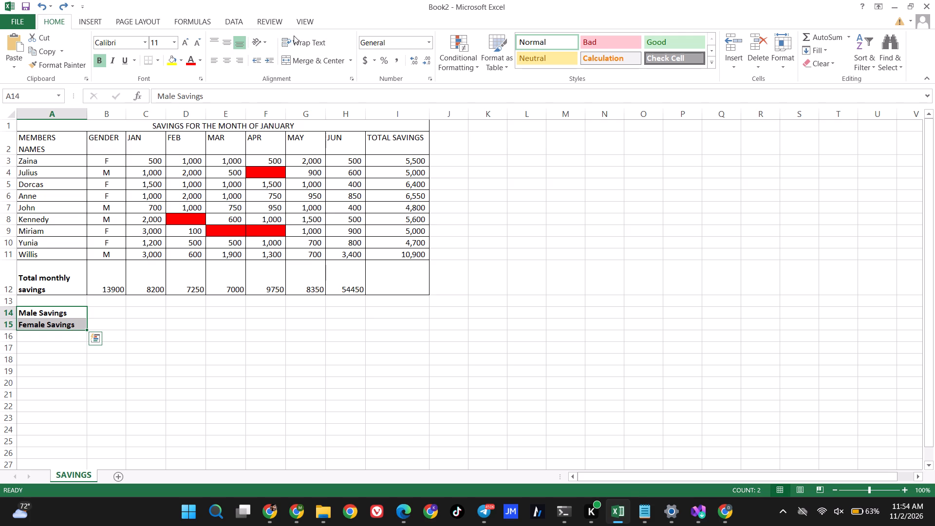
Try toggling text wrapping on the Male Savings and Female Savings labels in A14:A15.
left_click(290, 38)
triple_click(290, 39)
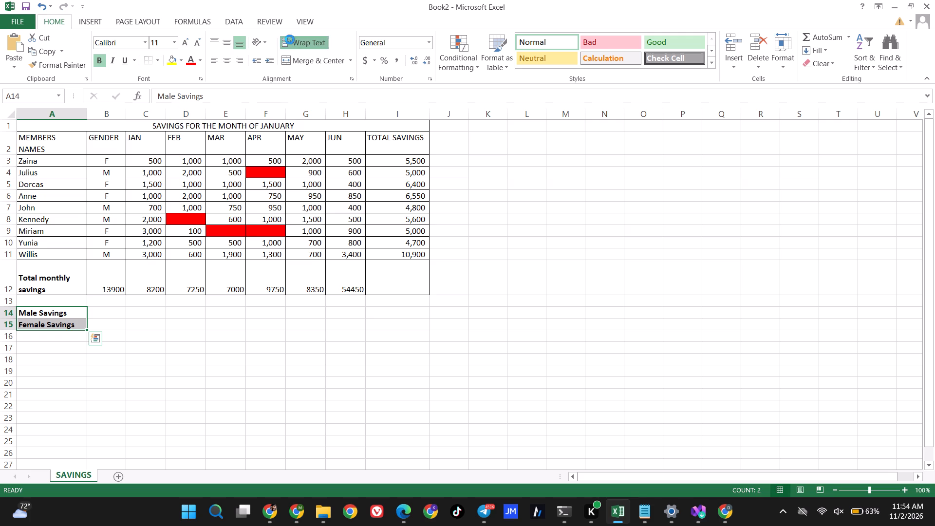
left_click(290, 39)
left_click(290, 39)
Top-align the Male Savings and Female Savings labels in A14:A15.
left_click(214, 42)
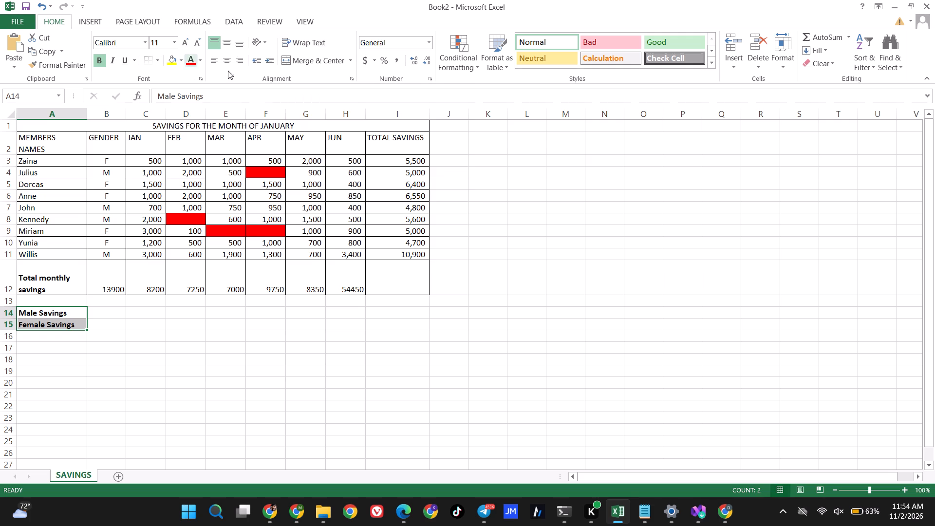
left_click(178, 327)
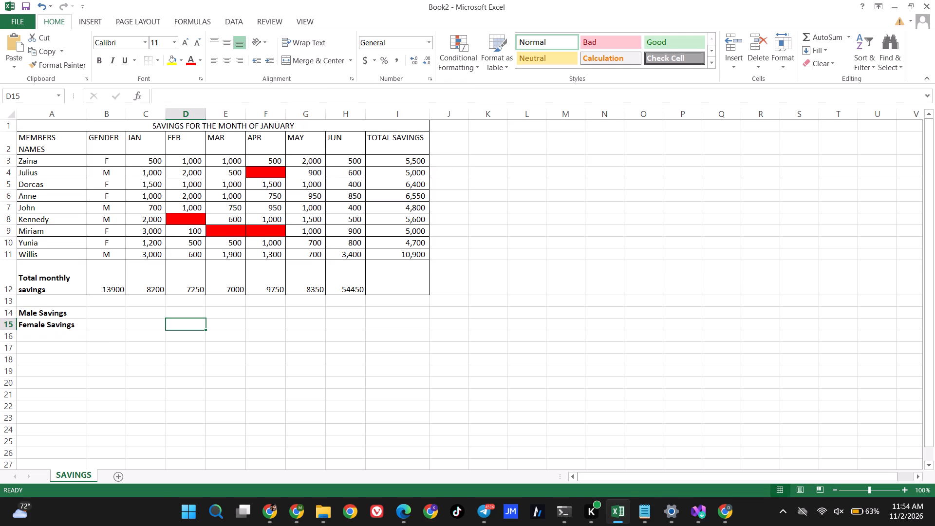
Enter =SUMIF(B3:B11,B4,I3:I11) in cell B14 to total the male members' savings.
left_click(92, 316)
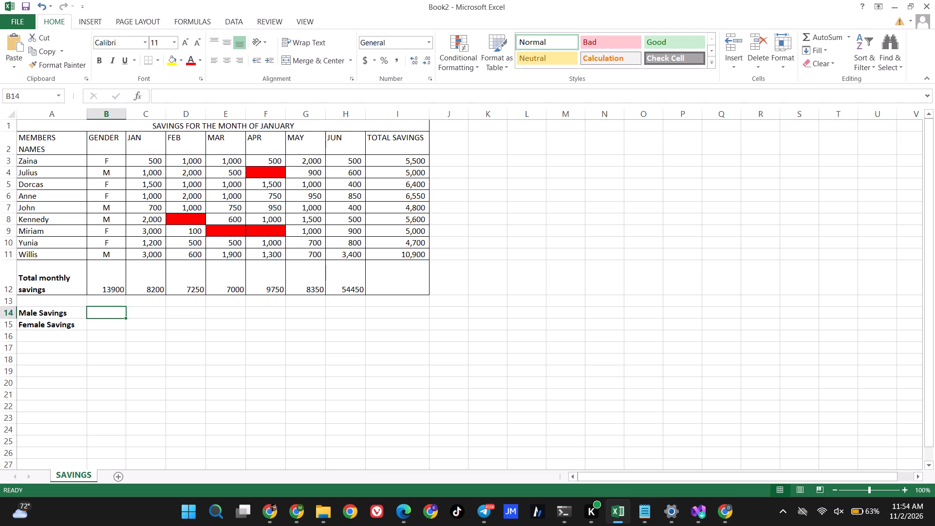
key("equal")
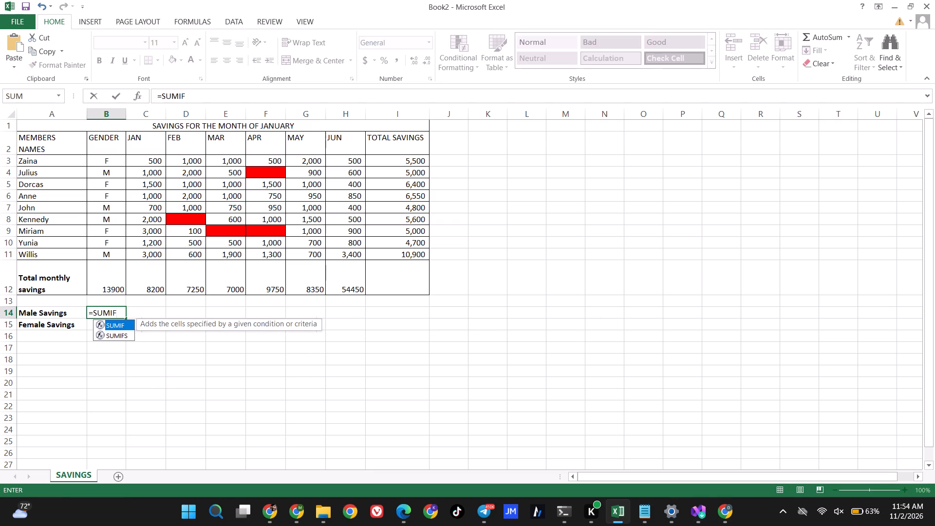
key("shift+parenleft")
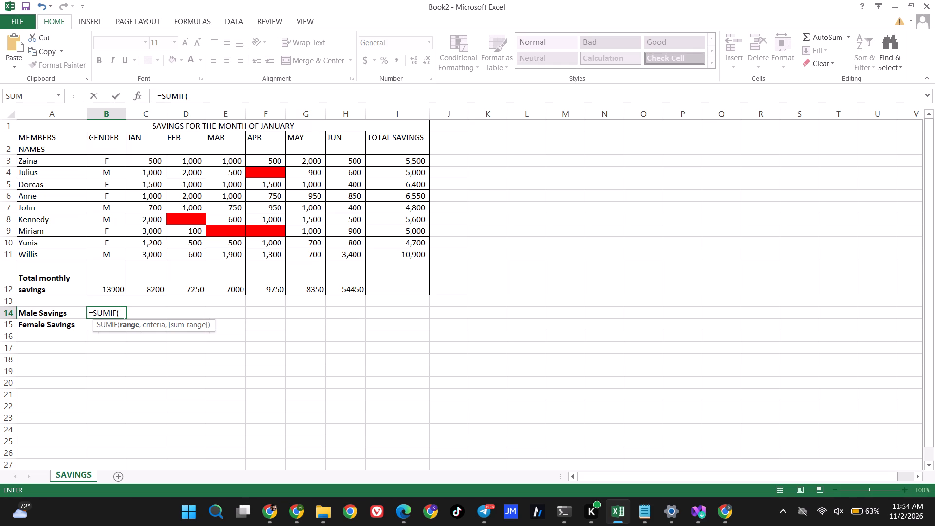
left_click_drag(104, 160, 113, 254)
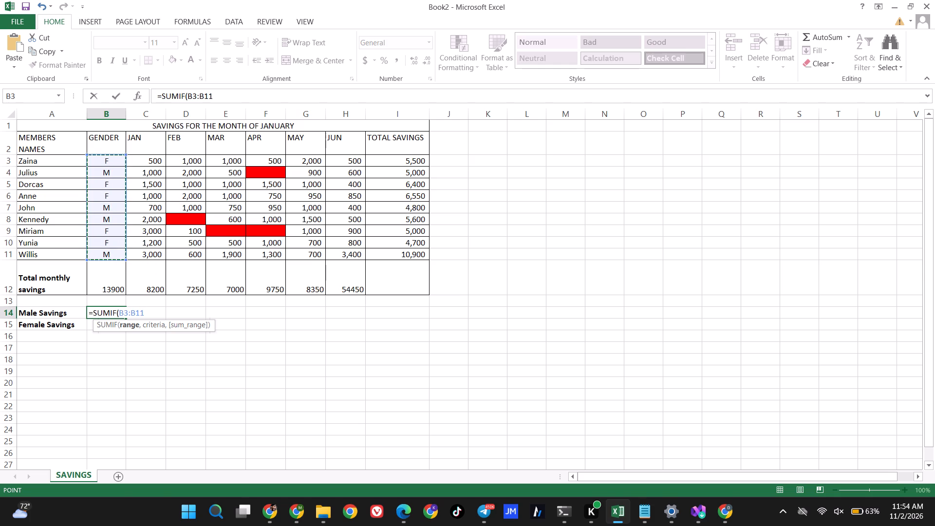
left_click(112, 174)
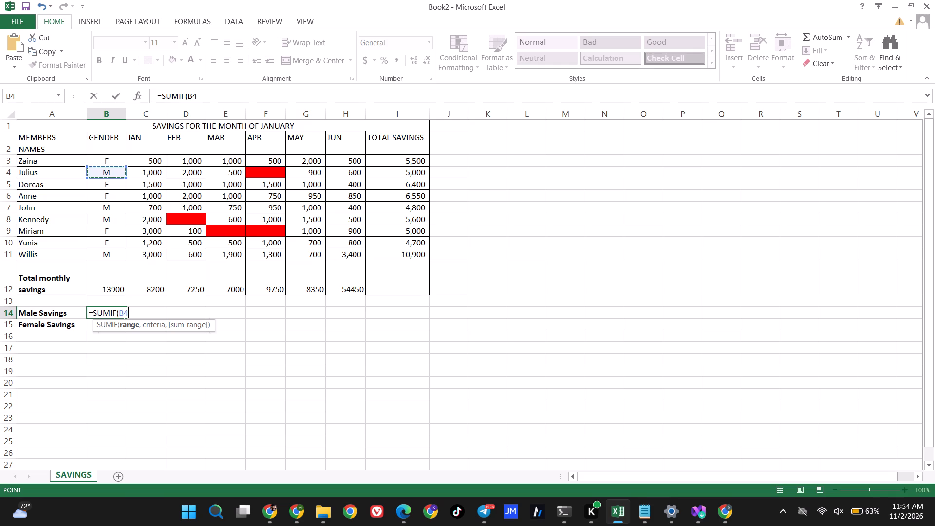
left_click_drag(109, 160, 115, 259)
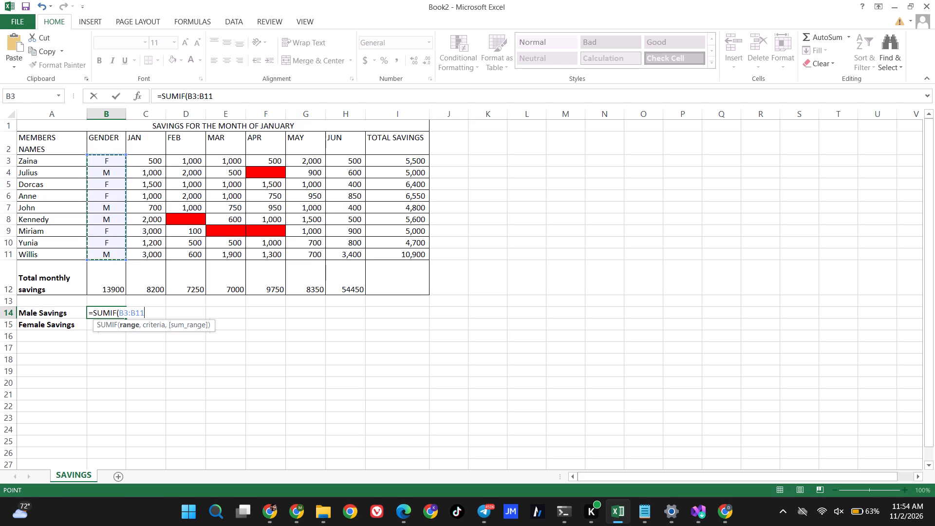
key("comma")
left_click(105, 173)
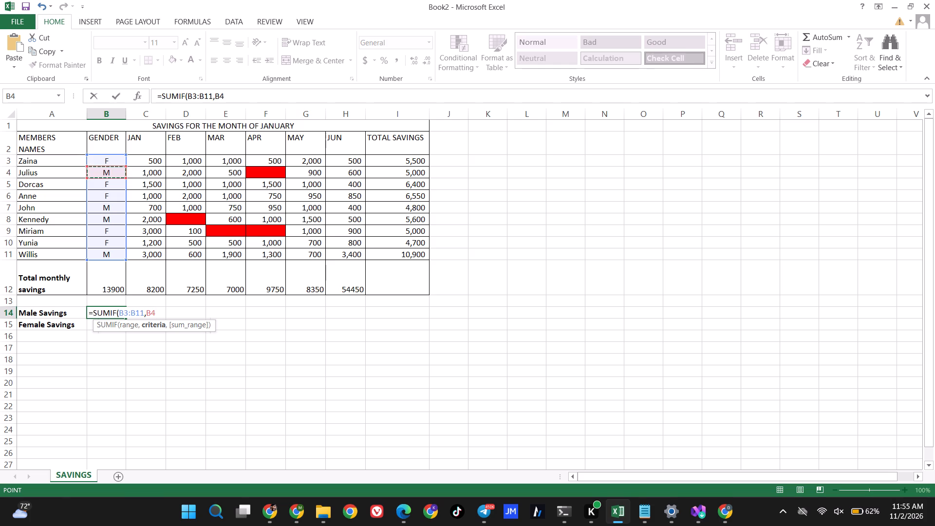
key("comma")
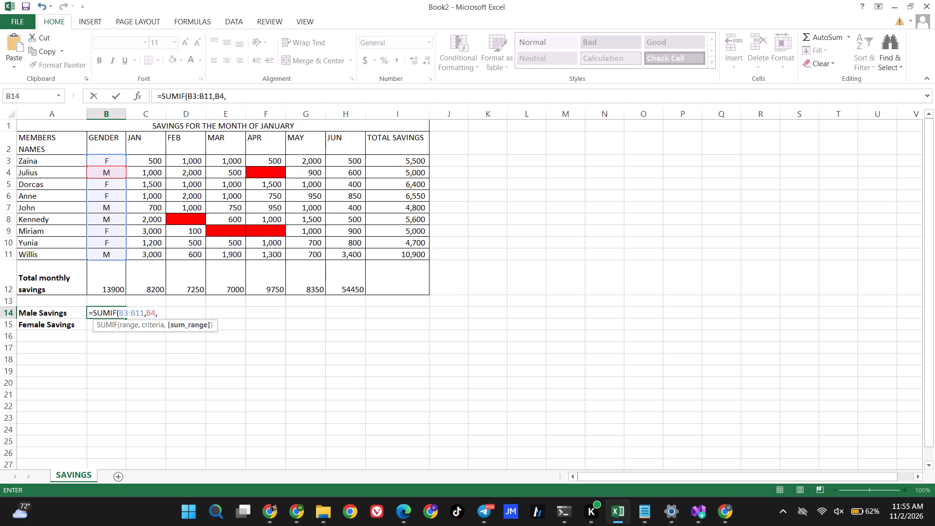
left_click_drag(388, 157, 400, 185)
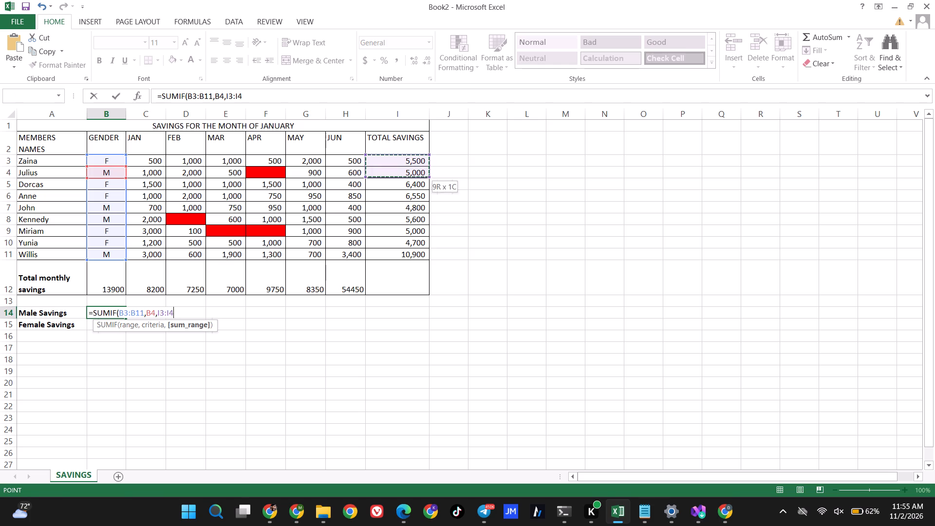
left_click_drag(400, 185, 418, 253)
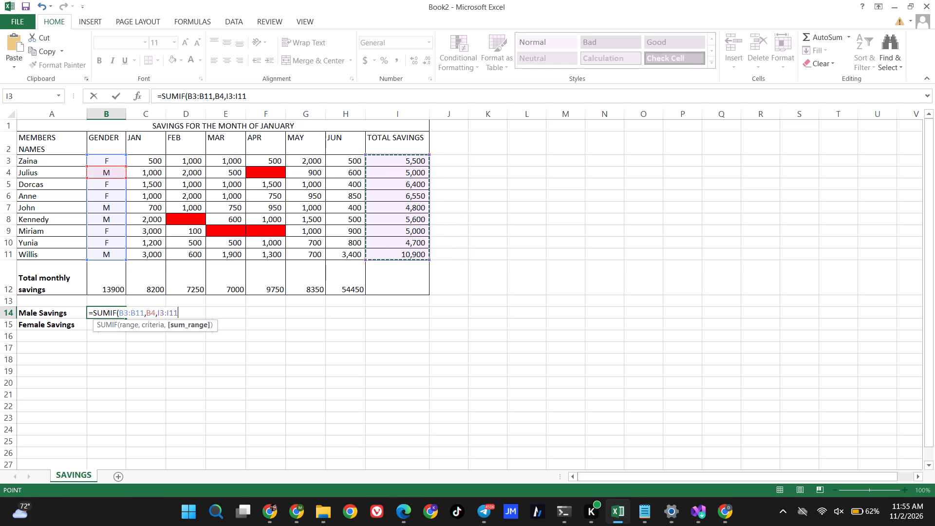
key("shift+parenright")
key("Return")
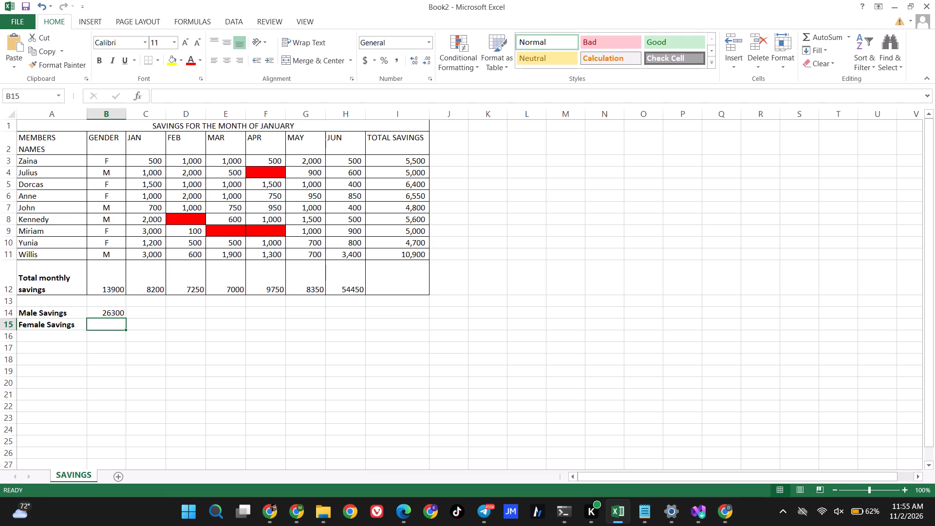
left_click(109, 313)
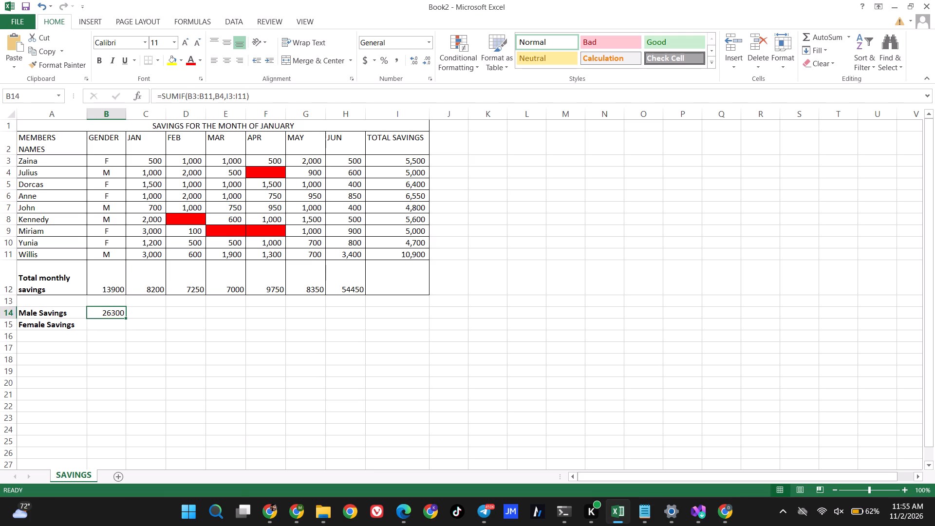
Enter =SUMIF(B3:B11,B5,I3:I11) in cell B15 to total the female members' savings.
left_click(106, 324)
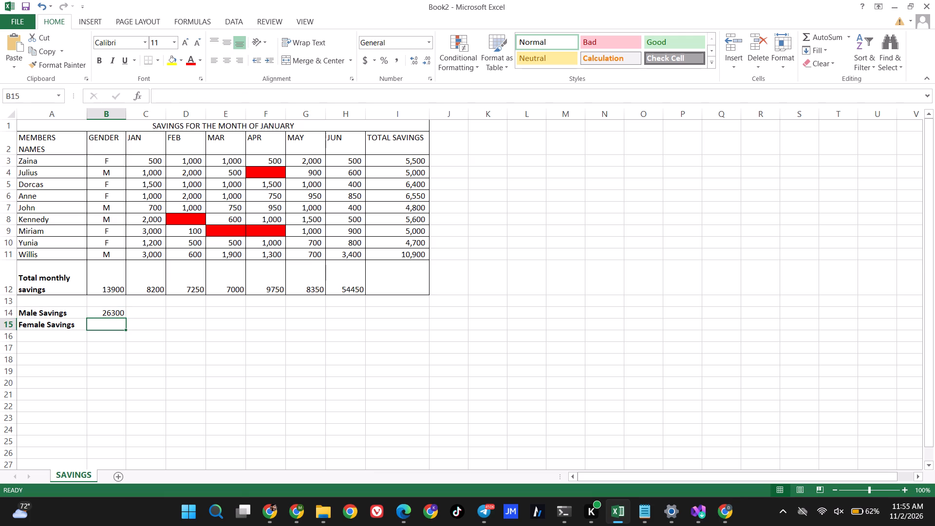
key("equal")
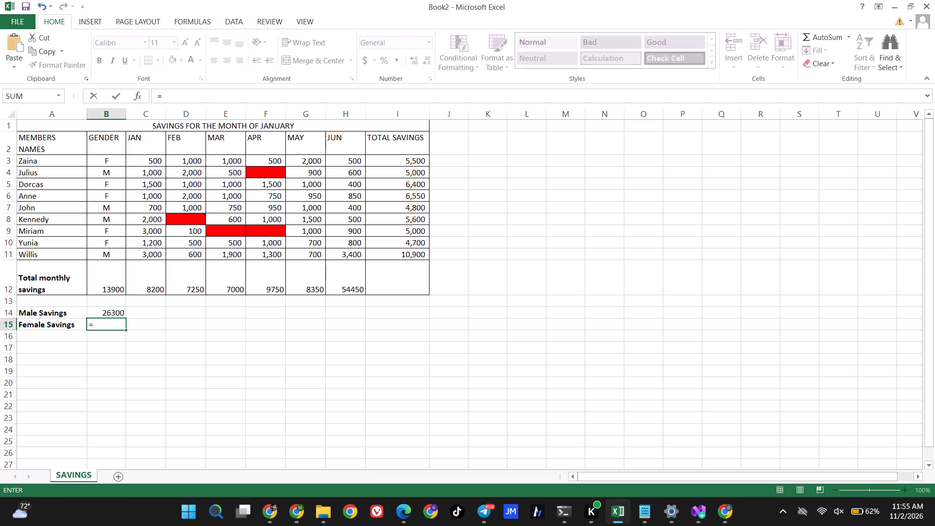
type("SUM")
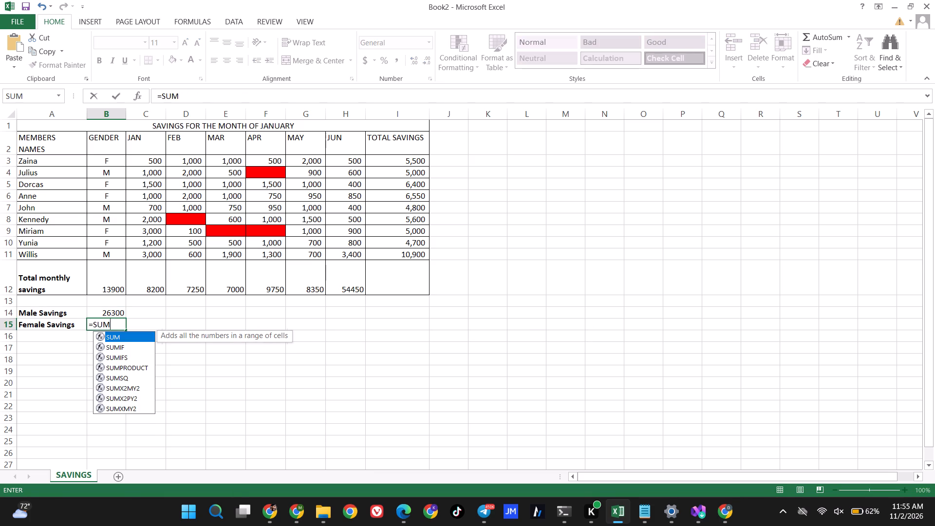
type("IF")
key("shift+parenleft")
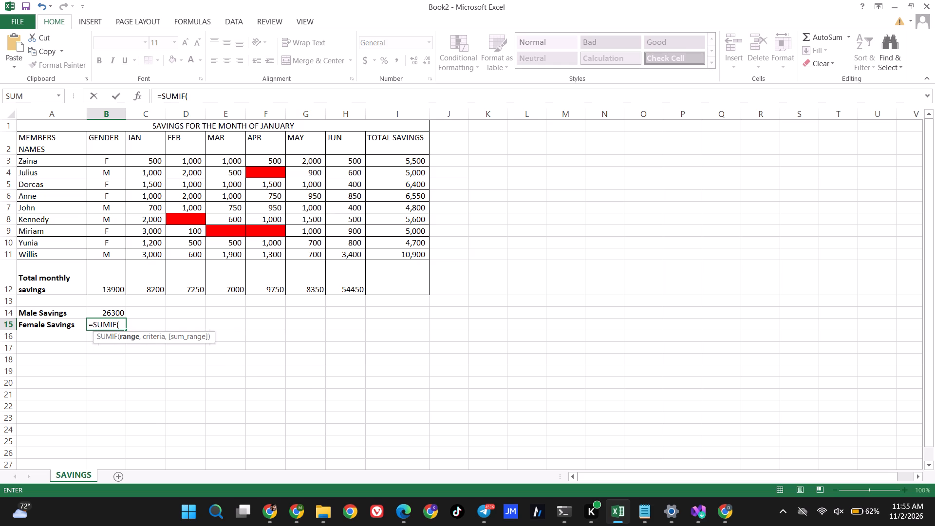
left_click_drag(111, 166, 119, 258)
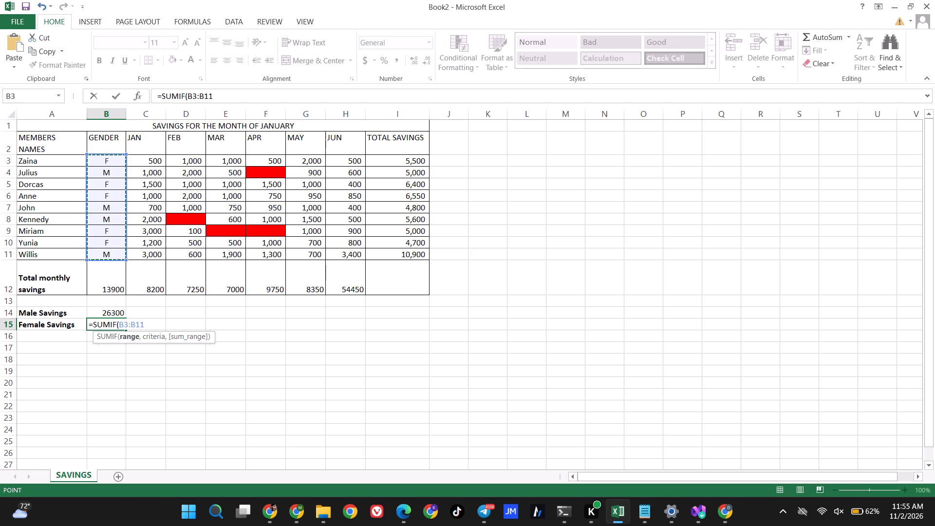
key("comma")
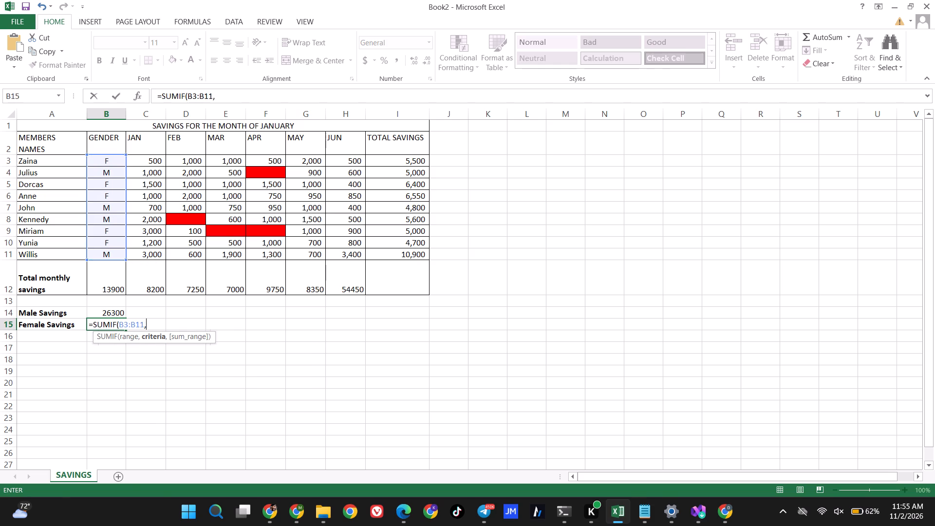
left_click(113, 184)
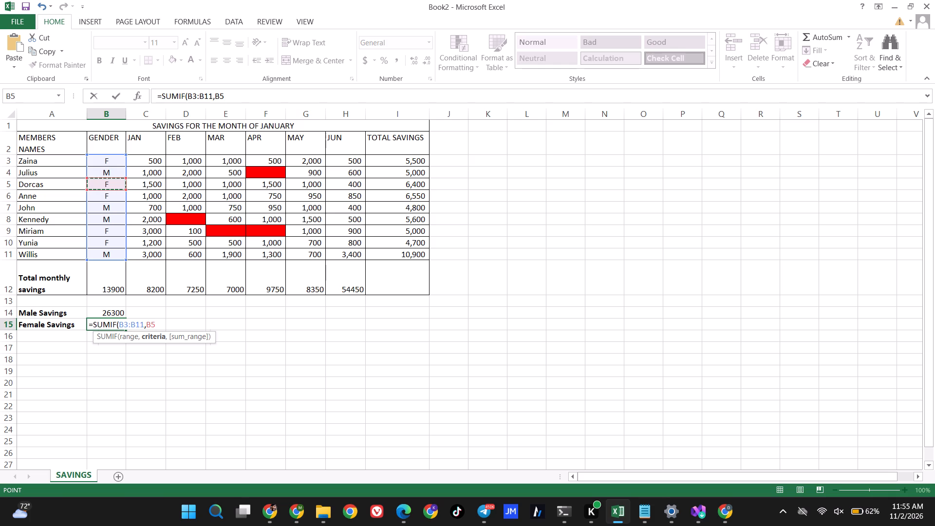
key("comma")
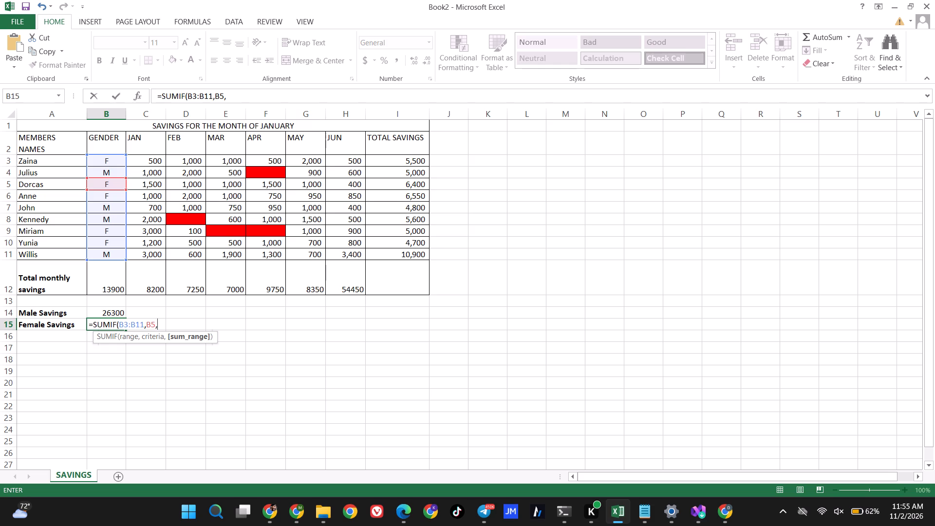
left_click_drag(384, 160, 408, 252)
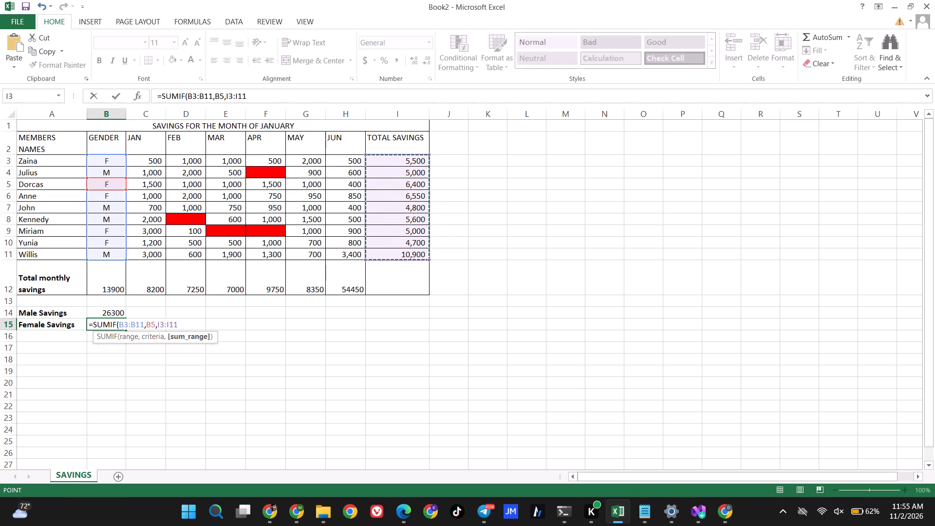
key("shift+parenright")
key("Return")
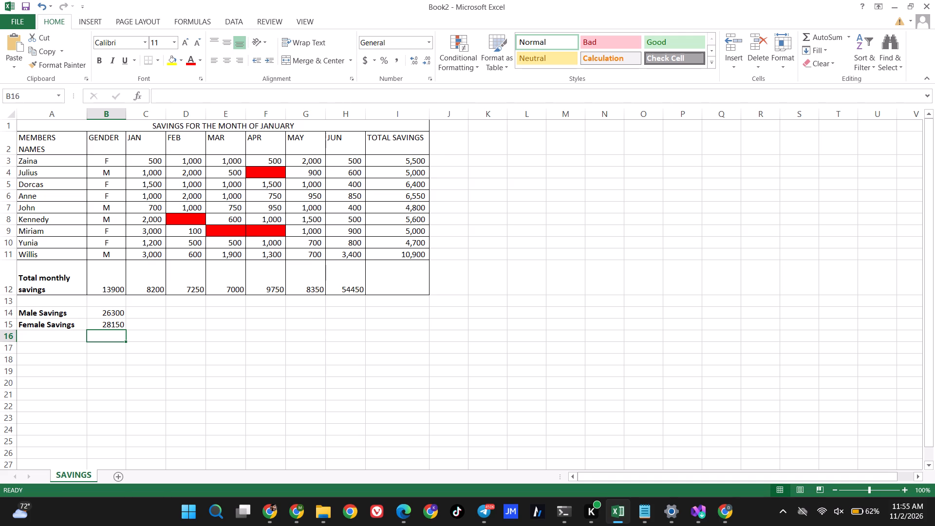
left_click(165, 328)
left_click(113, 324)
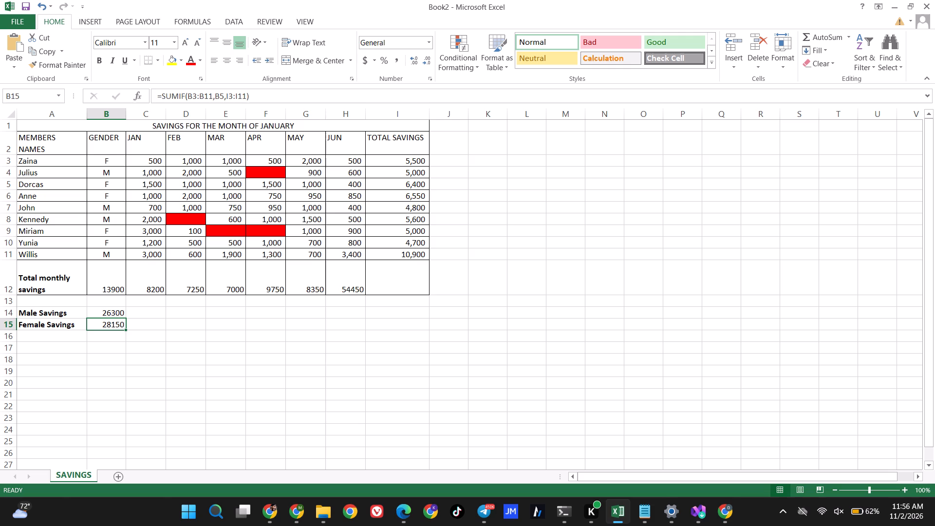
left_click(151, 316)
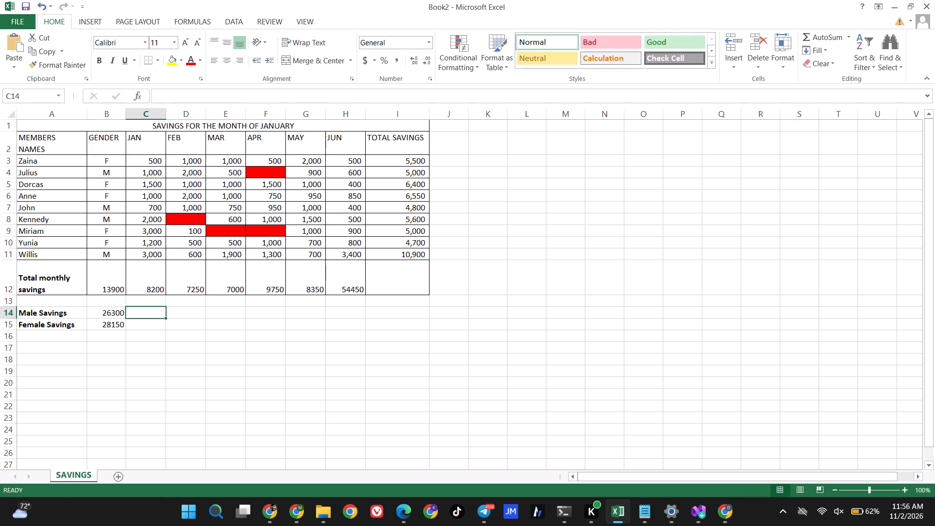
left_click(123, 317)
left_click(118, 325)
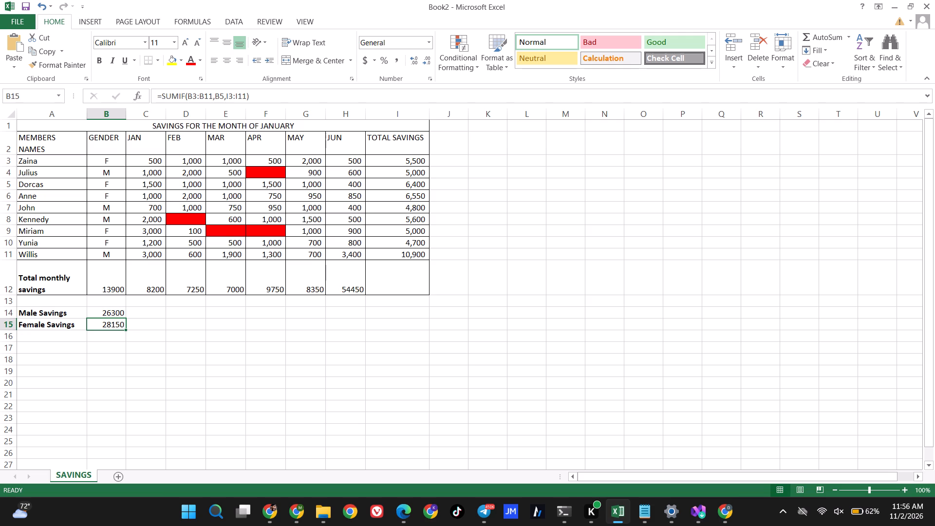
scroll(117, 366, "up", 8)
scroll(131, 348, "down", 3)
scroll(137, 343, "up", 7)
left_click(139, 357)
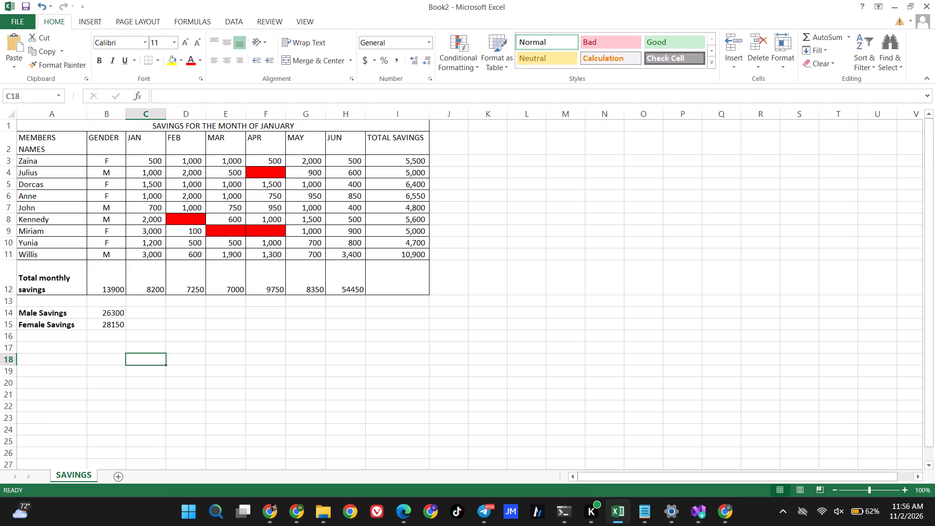
Copy the MEMBERS NAMES column, A2:A11, from the SAVINGS sheet and add a new worksheet for it.
left_click_drag(48, 131, 56, 156)
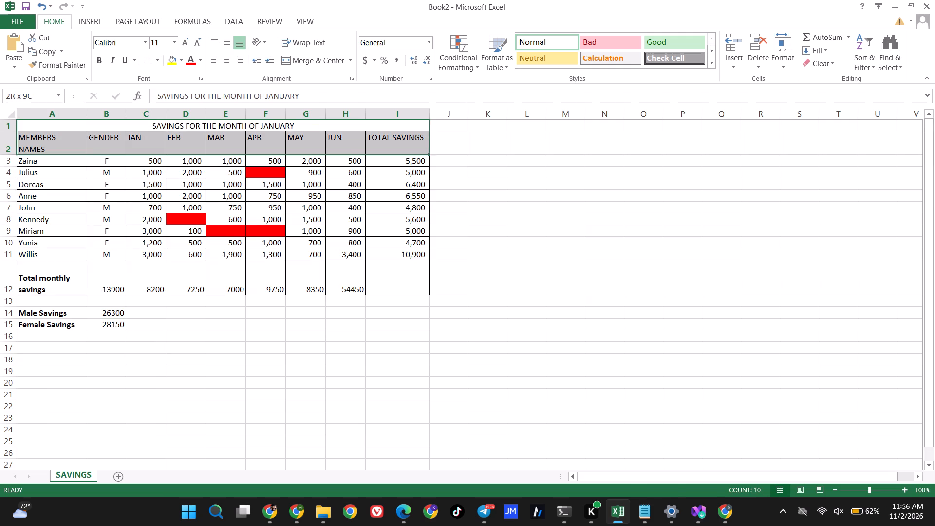
left_click_drag(56, 156, 57, 212)
left_click(69, 166)
left_click_drag(49, 137, 62, 187)
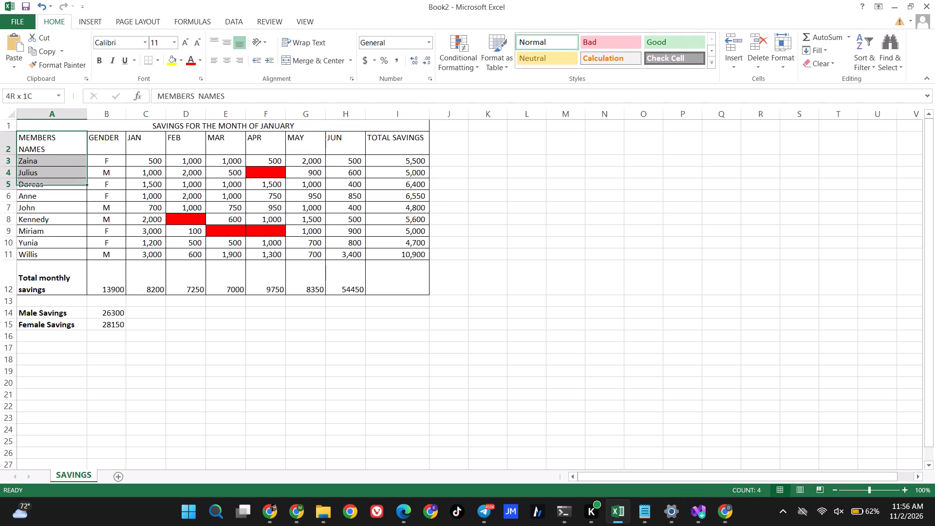
left_click_drag(62, 187, 62, 253)
right_click(53, 228)
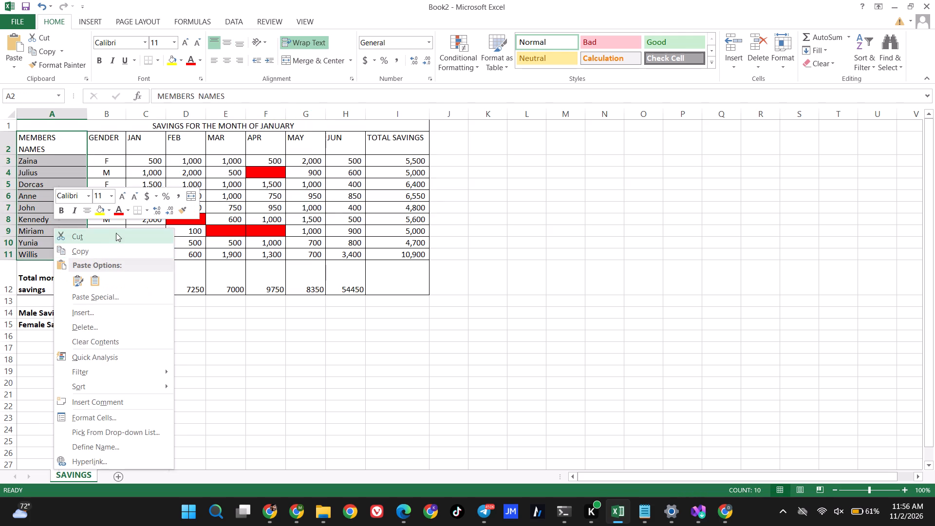
left_click(93, 258)
left_click(93, 255)
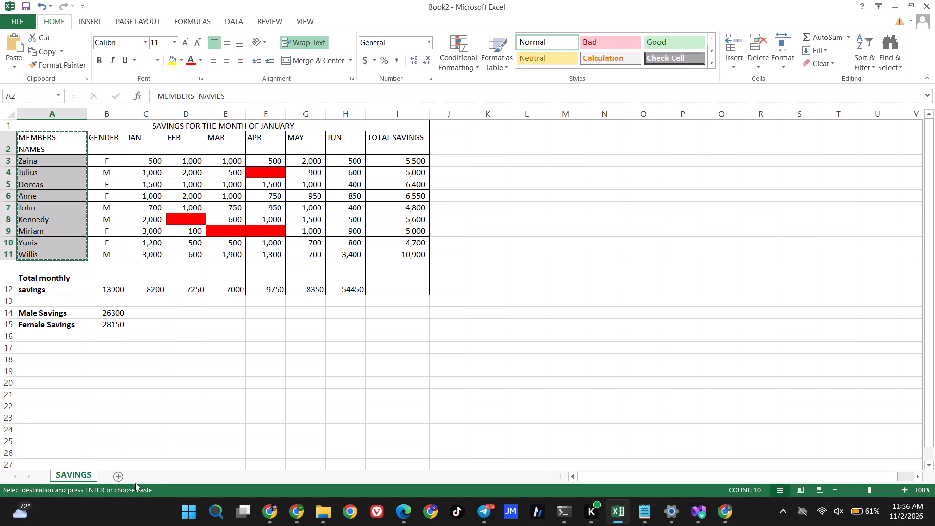
left_click(116, 474)
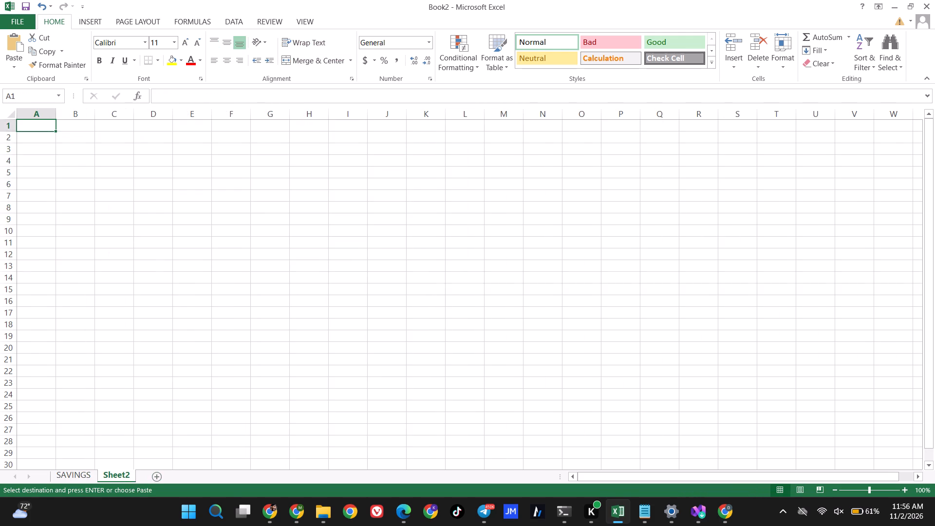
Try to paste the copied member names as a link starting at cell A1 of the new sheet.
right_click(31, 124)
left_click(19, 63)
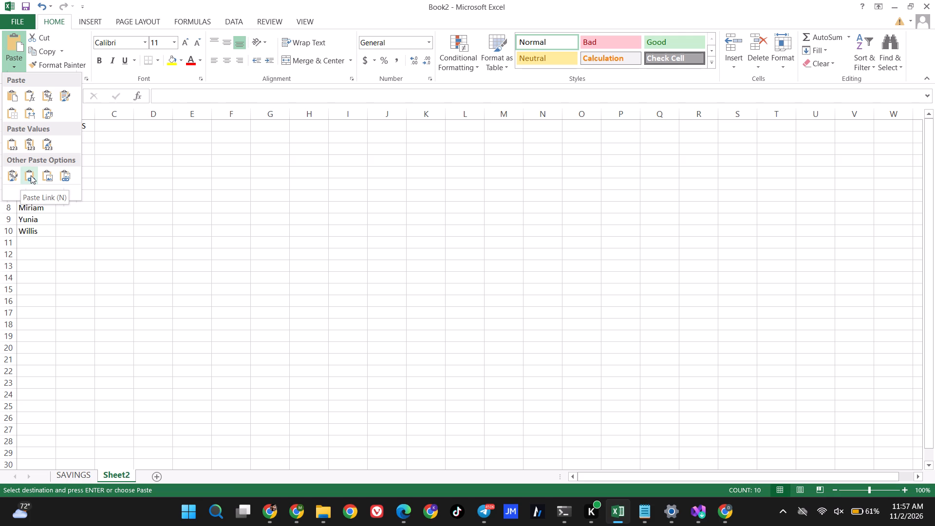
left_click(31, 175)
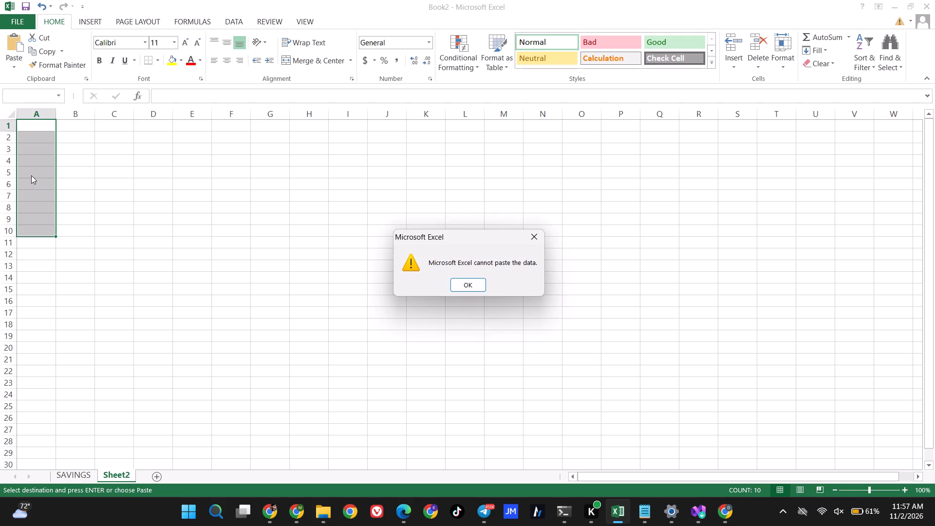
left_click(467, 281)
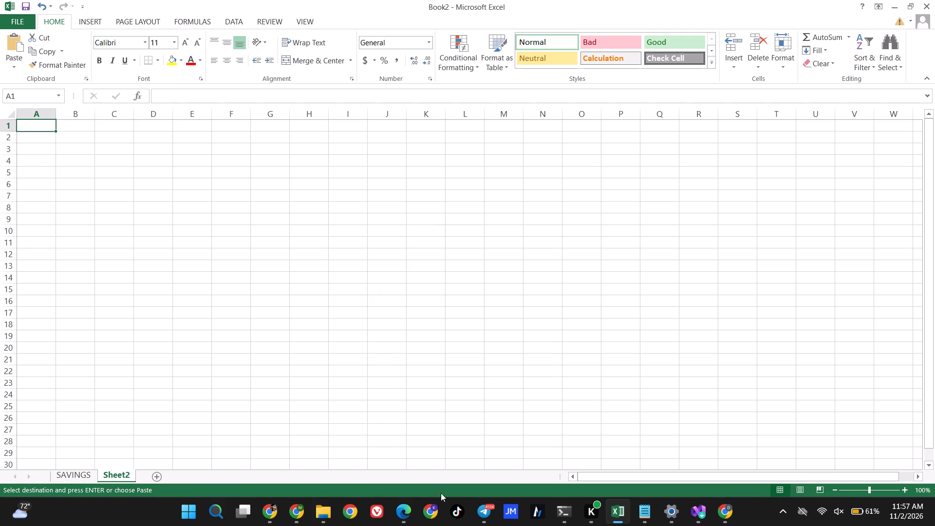
Paste the copied member names as a link at cell A1 of the new sheet, using Paste Link.
right_click(27, 127)
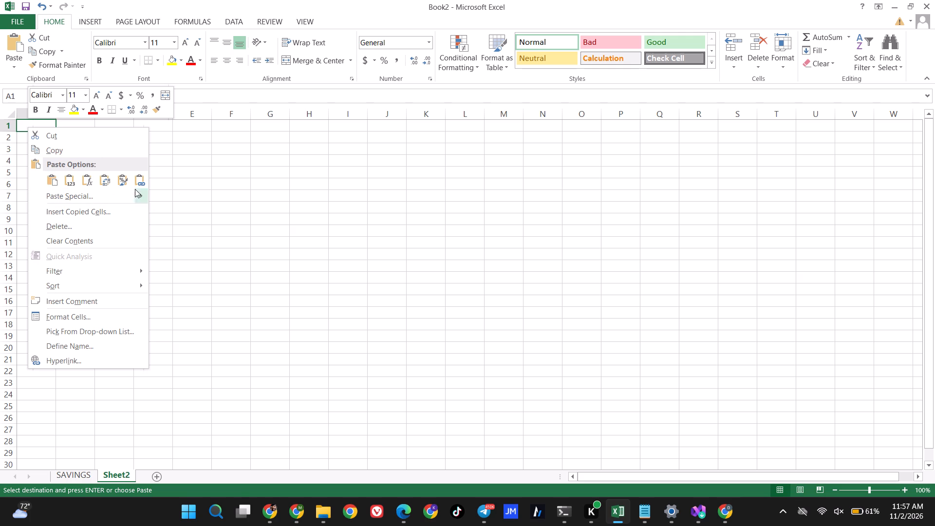
left_click(139, 181)
left_click(139, 180)
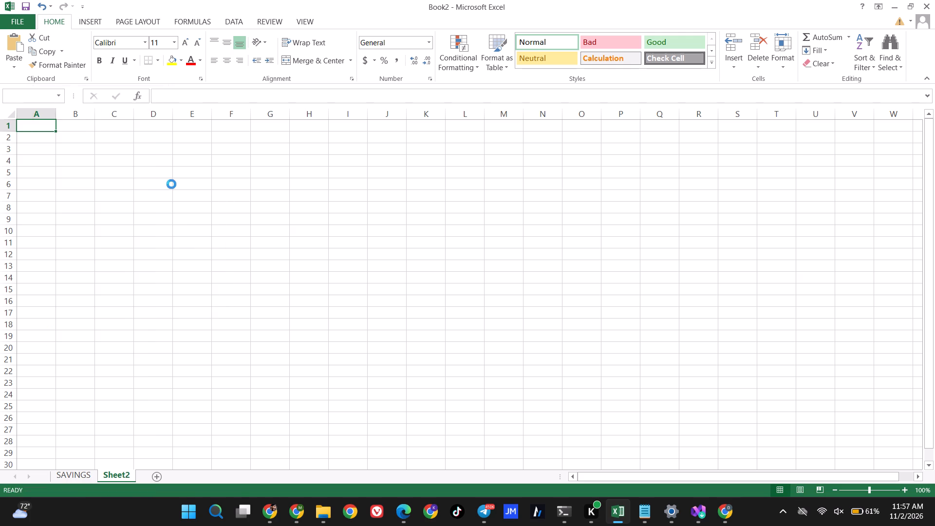